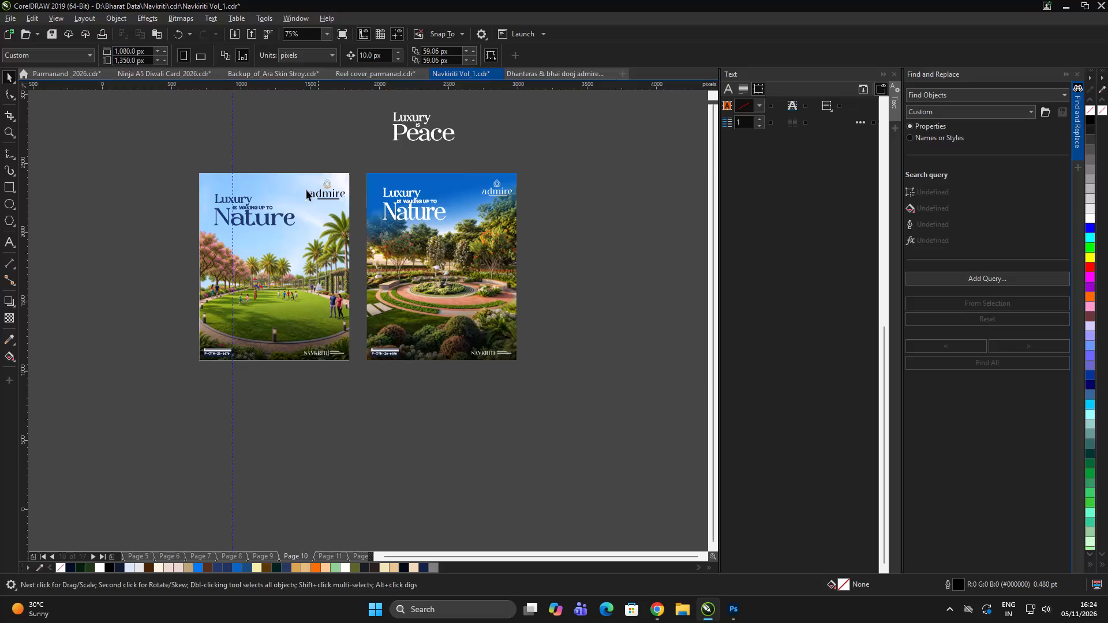
Close the Navkiriti Vol_1.cdr document.
left_click(585, 203)
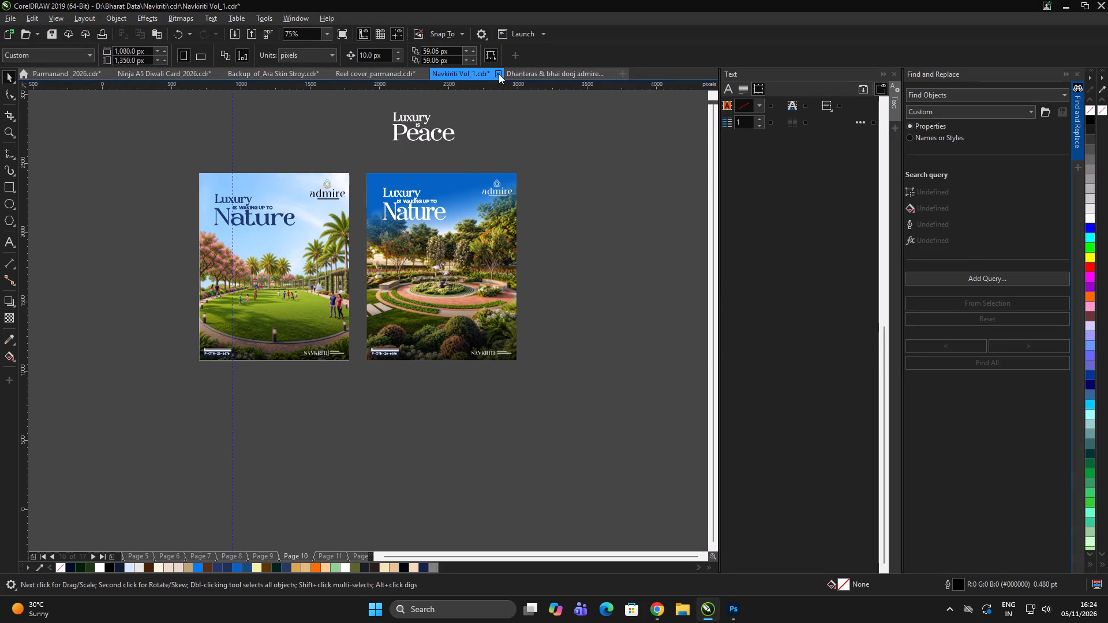
left_click(499, 74)
left_click(538, 331)
triple_click(638, 299)
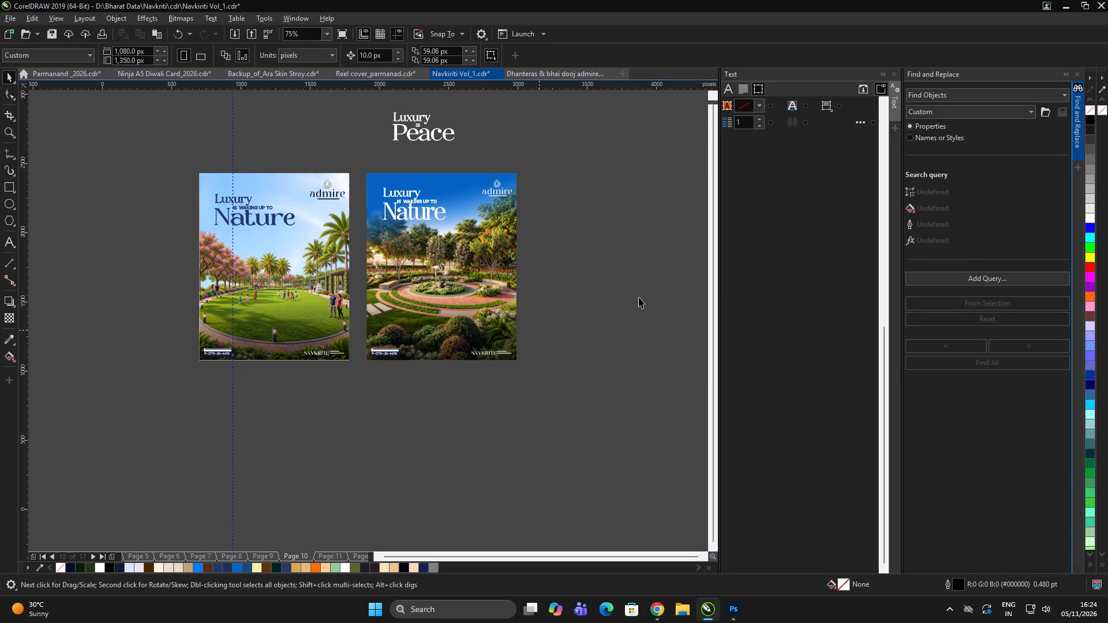
double_click(610, 232)
Switch to the Reel cover_parmanad.cdr document and select the Haldiram's image beside the blank page on Page 1.
left_click(380, 76)
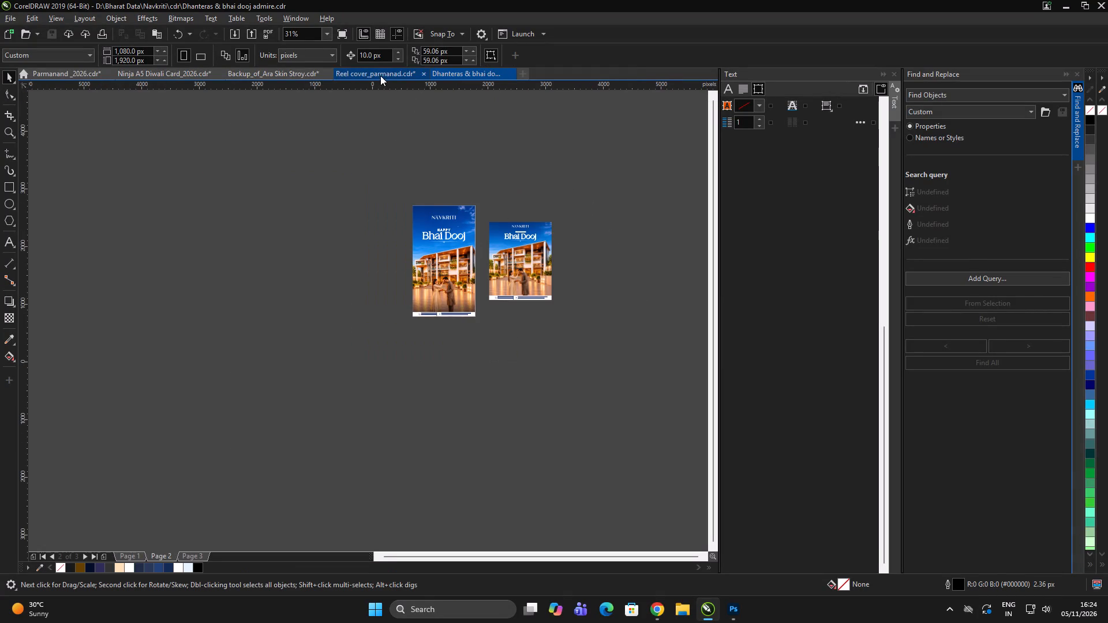
left_click(384, 200)
left_click_drag(325, 202, 559, 396)
left_click(559, 393)
scroll(452, 358, "up", 2)
left_click(554, 301)
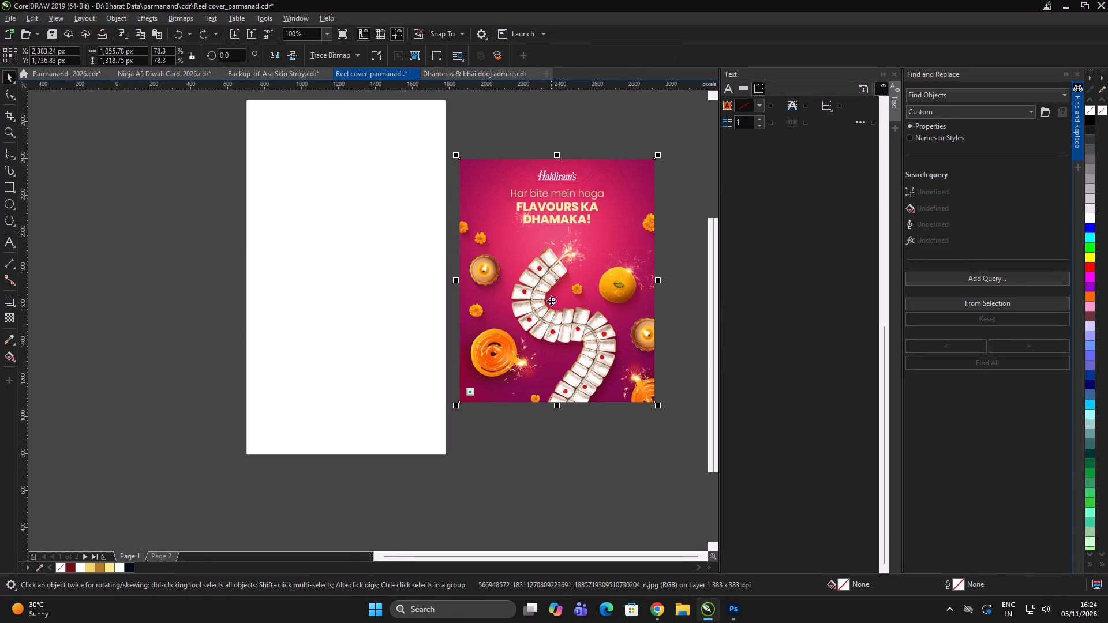
Import the Ninety Degrees Diwali Specials image from Downloads and place it over the blank page's left edge, about 1,025 by 1,281 px.
key("ctrl+i")
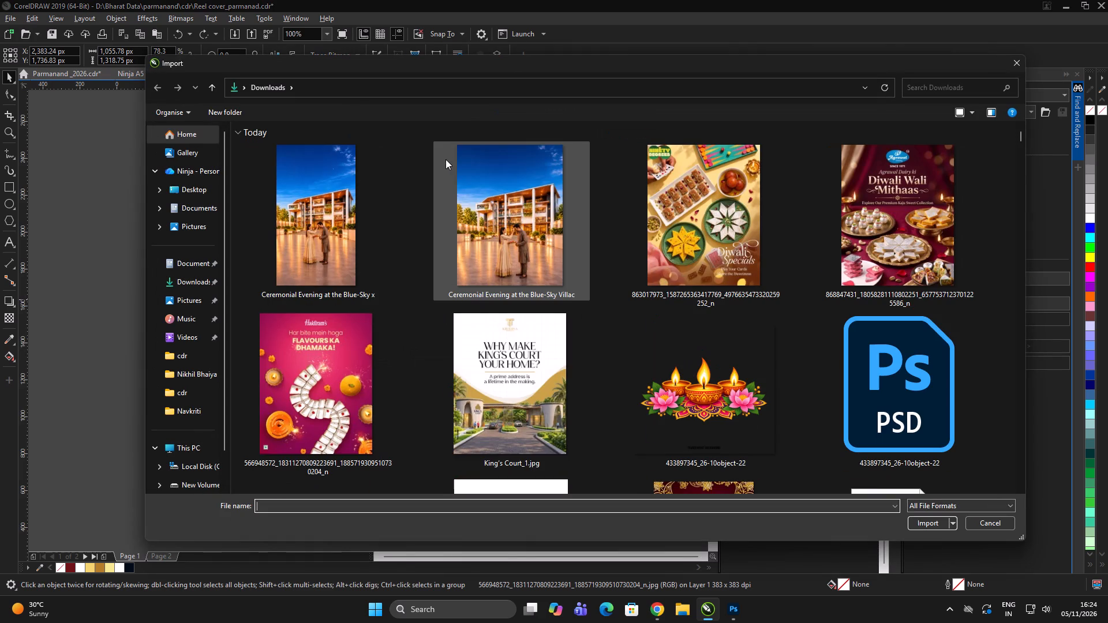
scroll(524, 318, "down", 1)
scroll(524, 318, "up", 3)
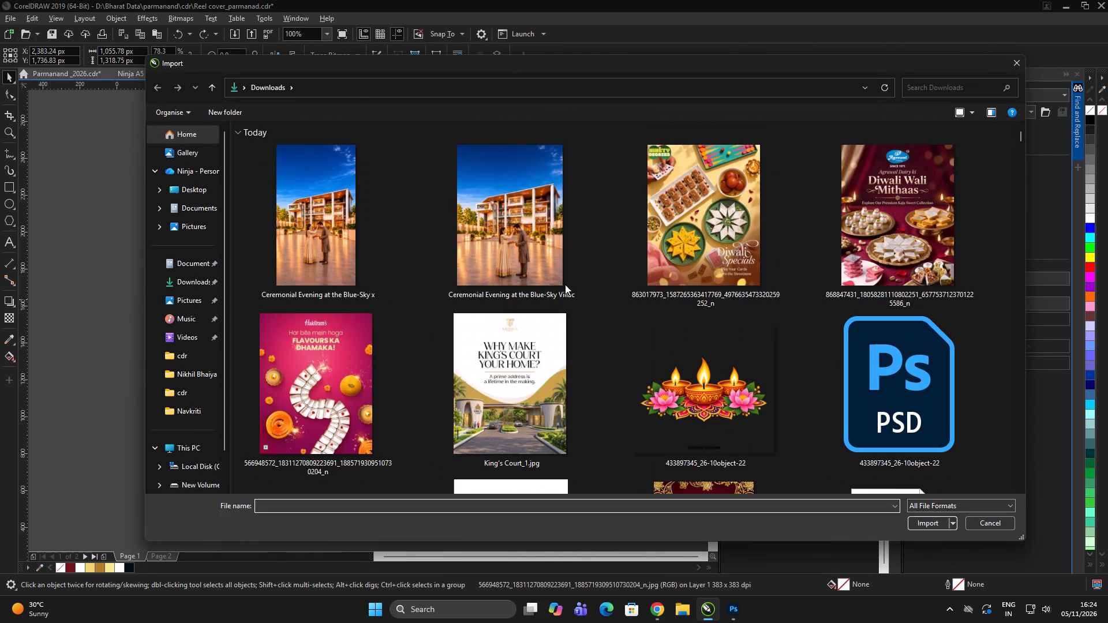
left_click(701, 209)
left_click(930, 526)
left_click_drag(157, 157, 411, 393)
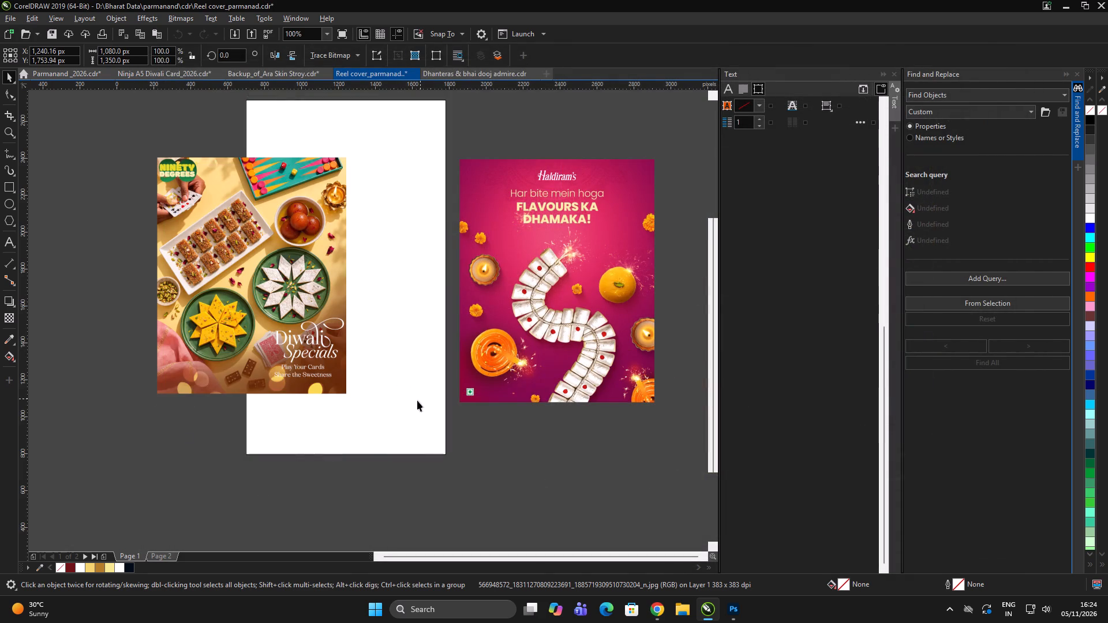
left_click(501, 432)
Examine the sweets and the Diwali Specials lettering on the imported image up close.
scroll(254, 328, "up", 1)
left_click(260, 328)
scroll(372, 310, "down", 2)
scroll(364, 313, "up", 2)
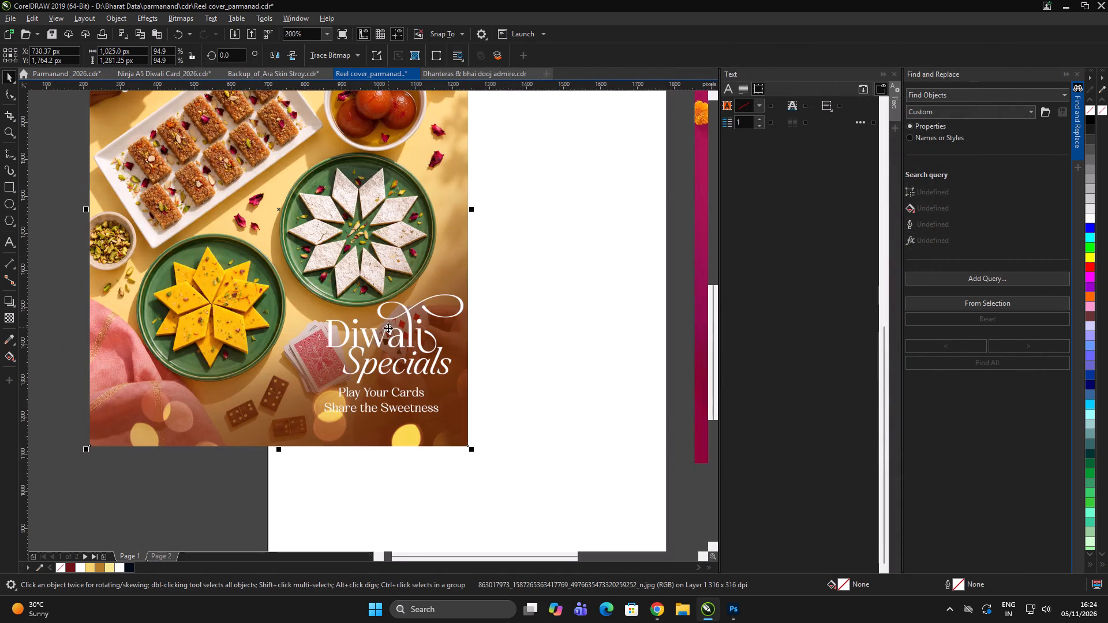
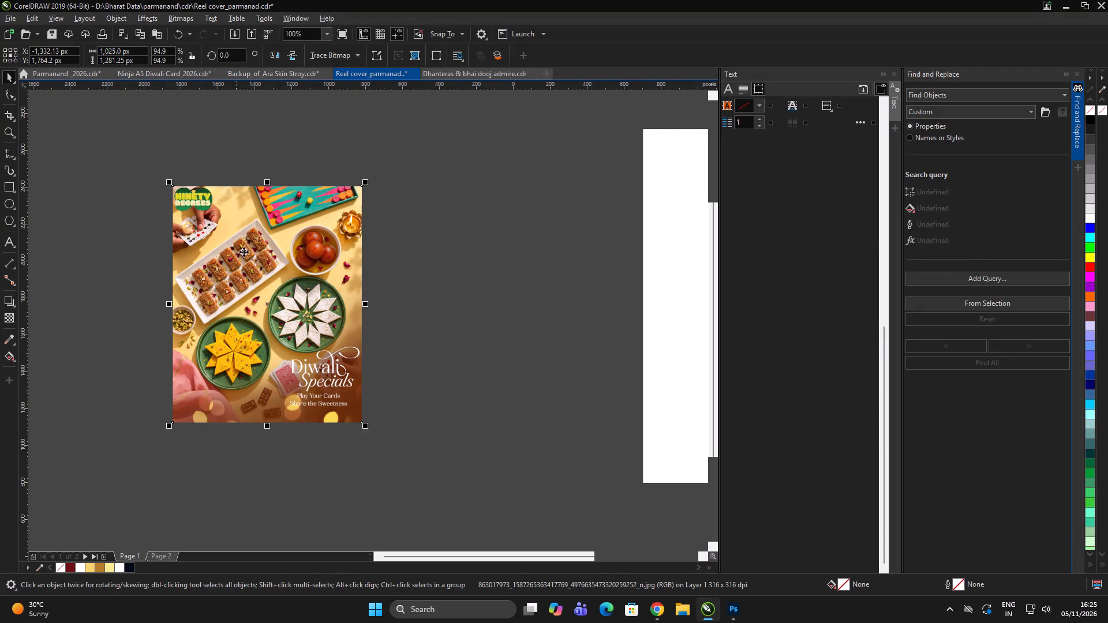
Draw a circle about 597 px in diameter over the sweets in the Ninety Degrees Diwali Specials image.
key("F5")
key("F6")
key("F7")
left_click_drag(218, 240, 241, 272, "ctrl")
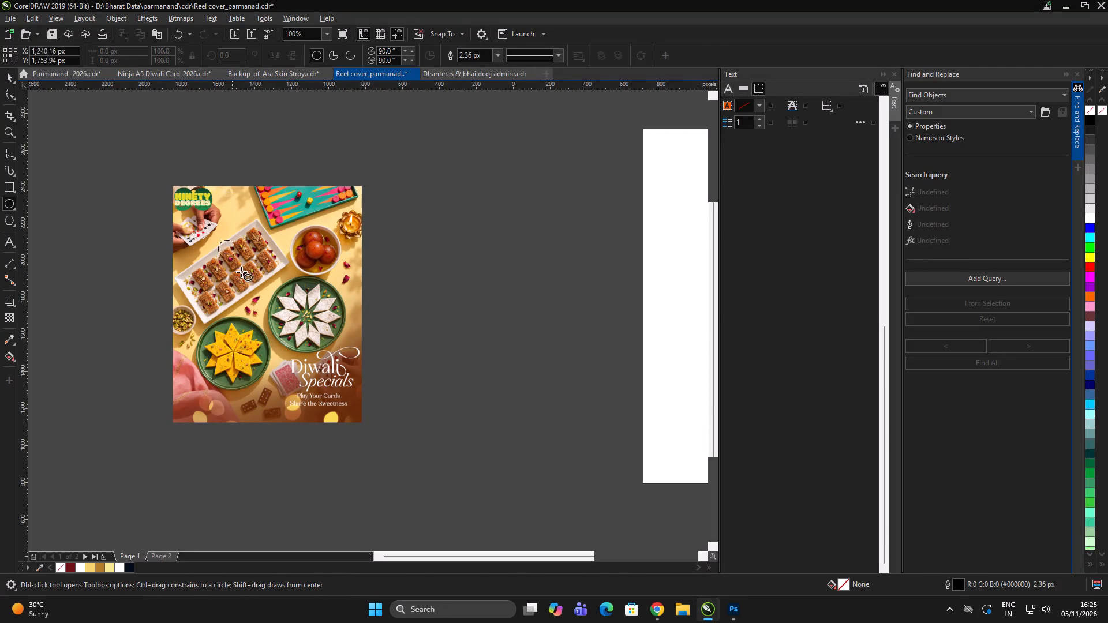
left_click_drag(241, 272, 312, 353, "ctrl")
Align the circle with the centre of the Diwali Specials image, horizontally and vertically.
key("space")
left_click(327, 219, "shift")
key("e")
key("c")
left_click(420, 238)
left_click(426, 242)
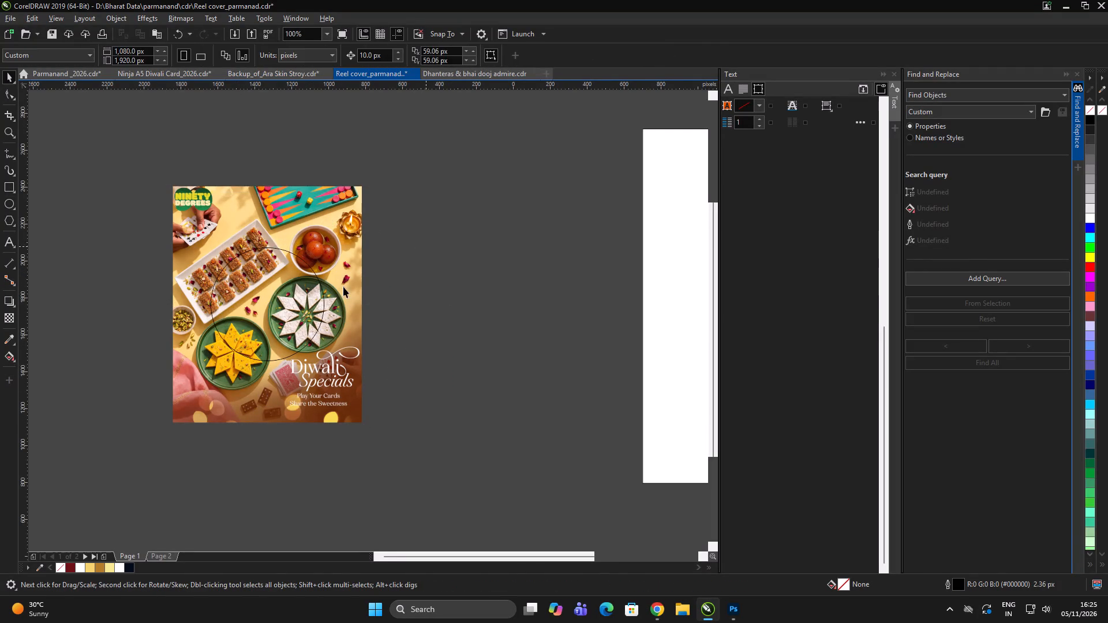
Set the document units to inches and select the circle over the sweets image to check its size.
left_click(236, 324)
scroll(269, 270, "up", 1)
left_click(383, 220)
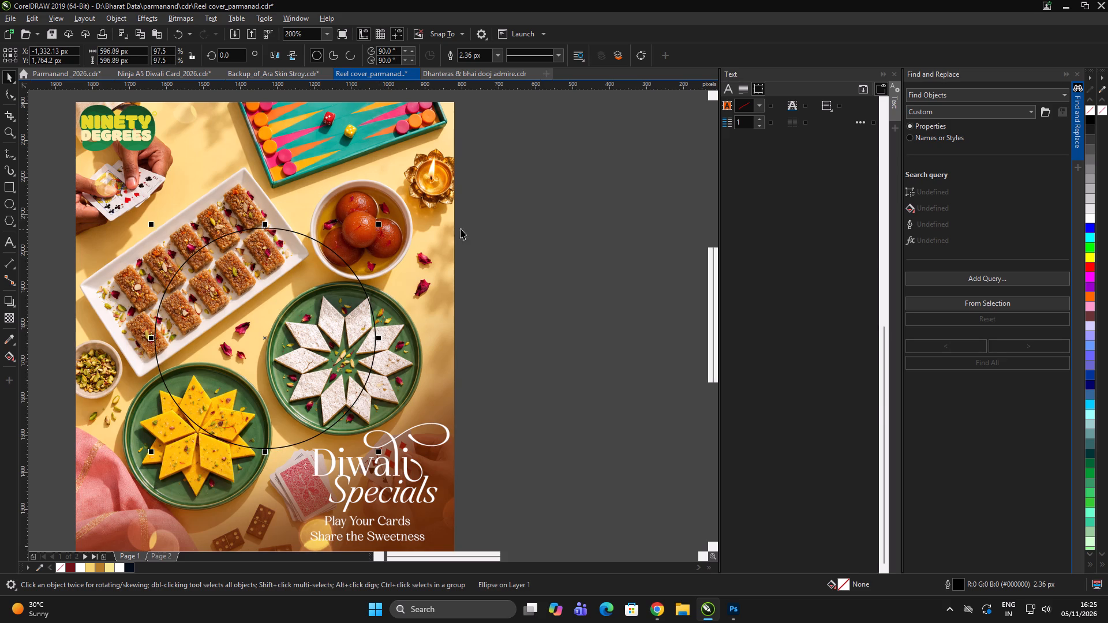
double_click(592, 234)
left_click(304, 59)
left_click(304, 67)
left_click(553, 252)
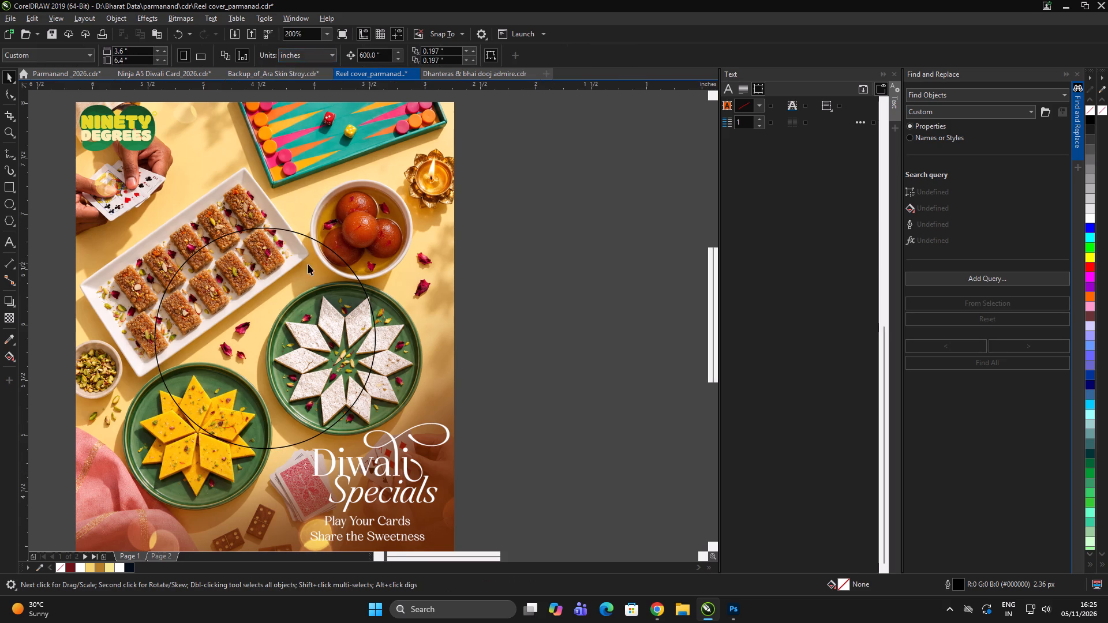
left_click(308, 264)
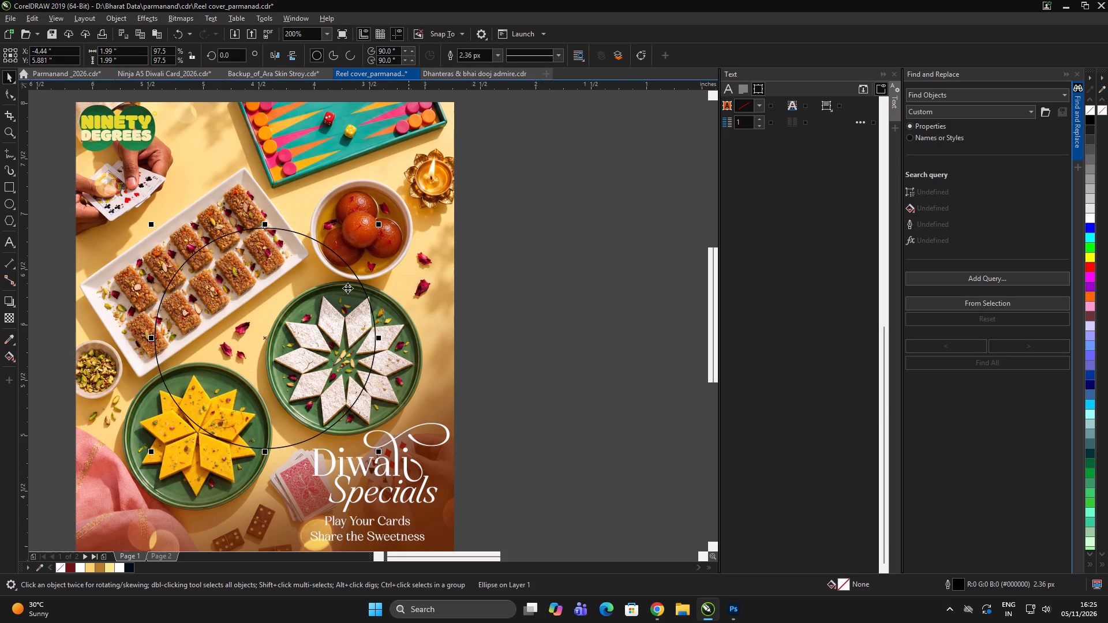
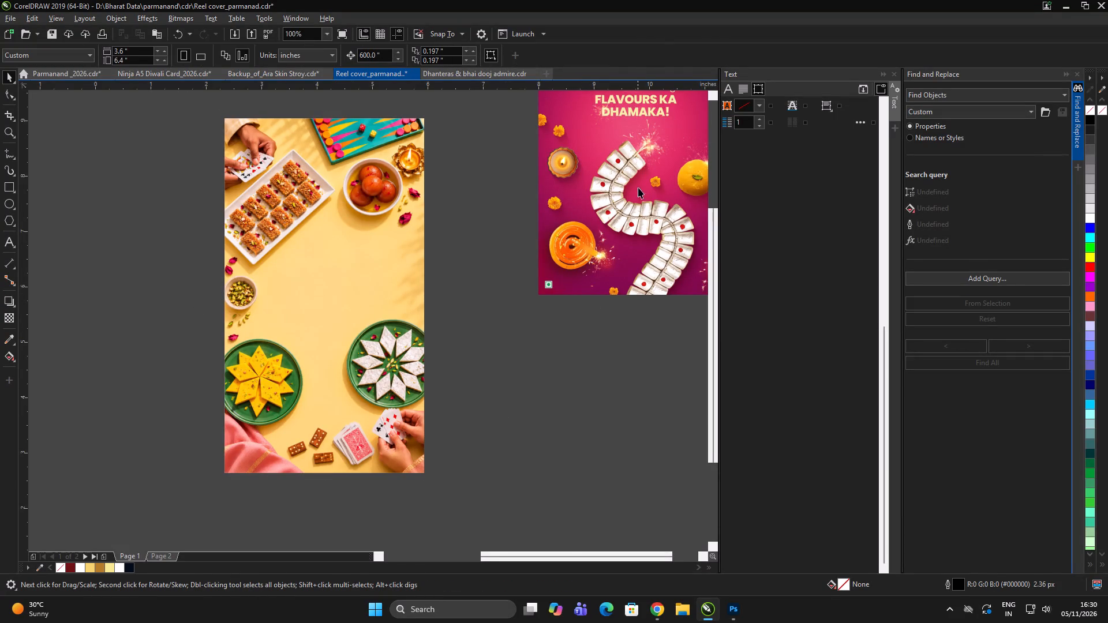
Examine the Diwali reference images on the page, including the lettering of the Diwali Specials image.
scroll(574, 206, "down", 1)
left_click_drag(615, 192, 605, 247)
triple_click(603, 346)
left_click(561, 253)
left_click(564, 249)
key("Page_Up")
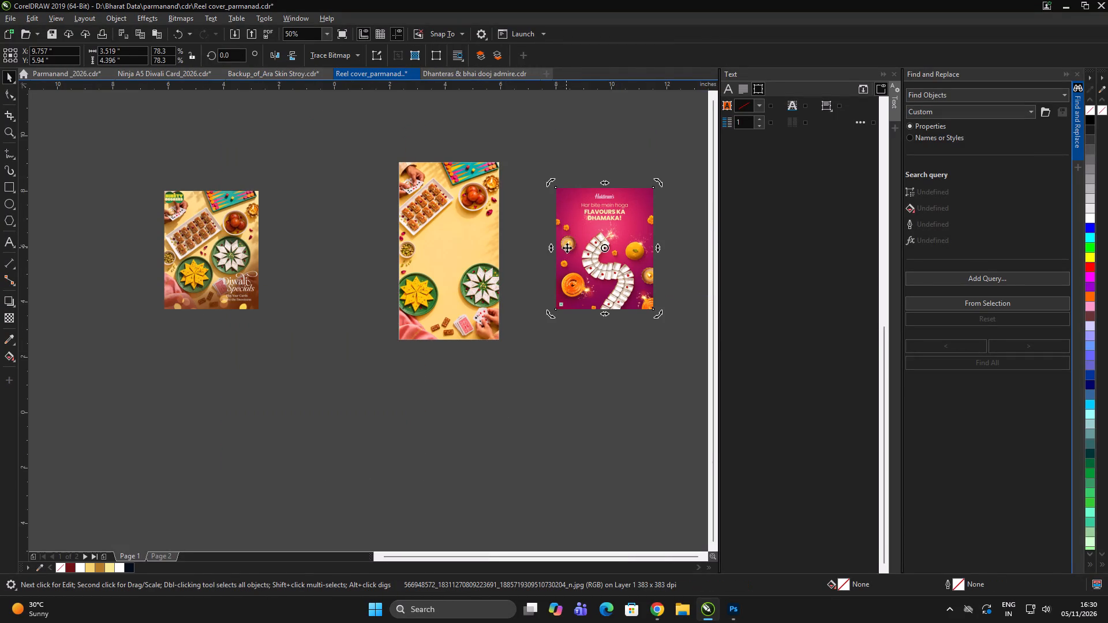
left_click(620, 392)
left_click(545, 418)
left_click(548, 414)
scroll(230, 248, "up", 1)
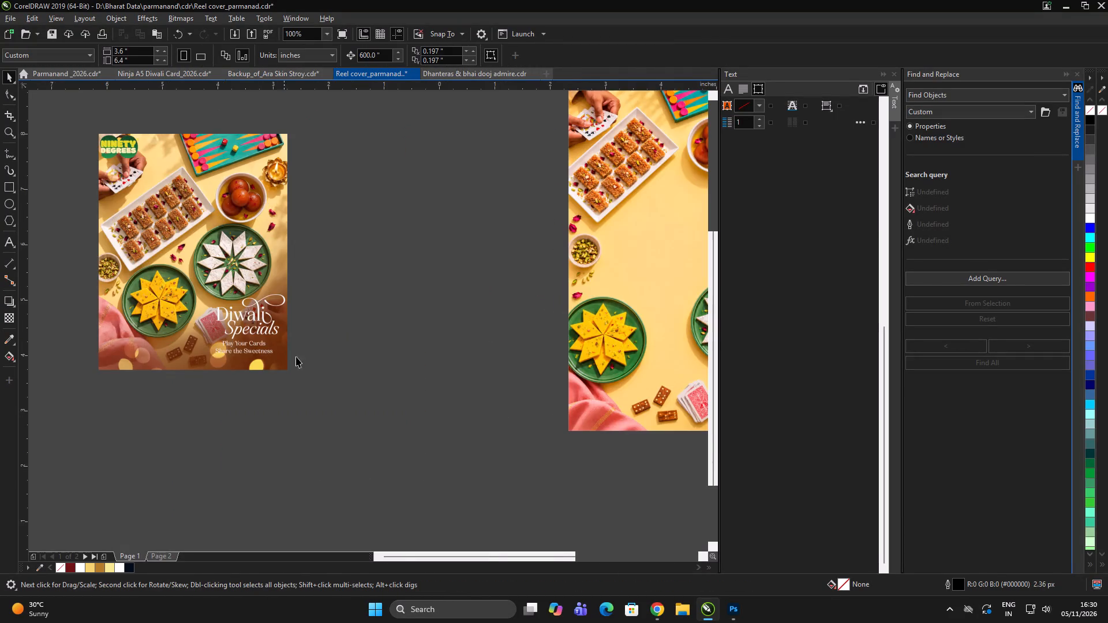
scroll(267, 328, "up", 2)
double_click(506, 224)
left_click(233, 292)
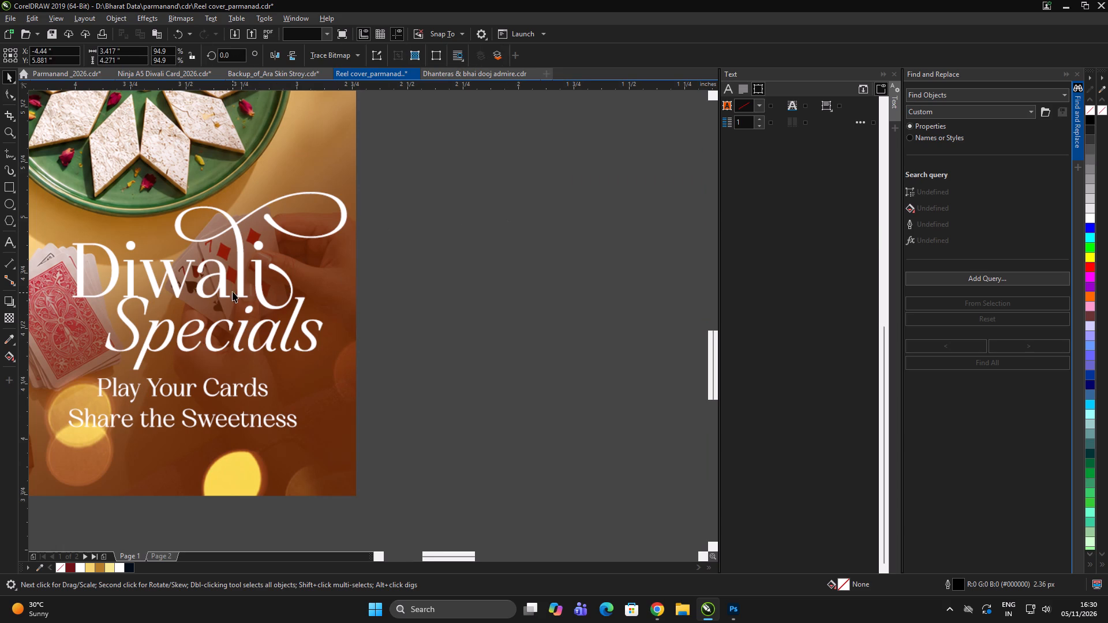
scroll(291, 279, "down", 1)
left_click(455, 278)
left_click_drag(454, 277, 448, 279)
Move the Diwali Specials image about 1.6 inches across and 0.6 inches down, closer to the tall sweets background.
left_click(205, 291)
scroll(222, 283, "down", 1)
left_click_drag(217, 279, 224, 291)
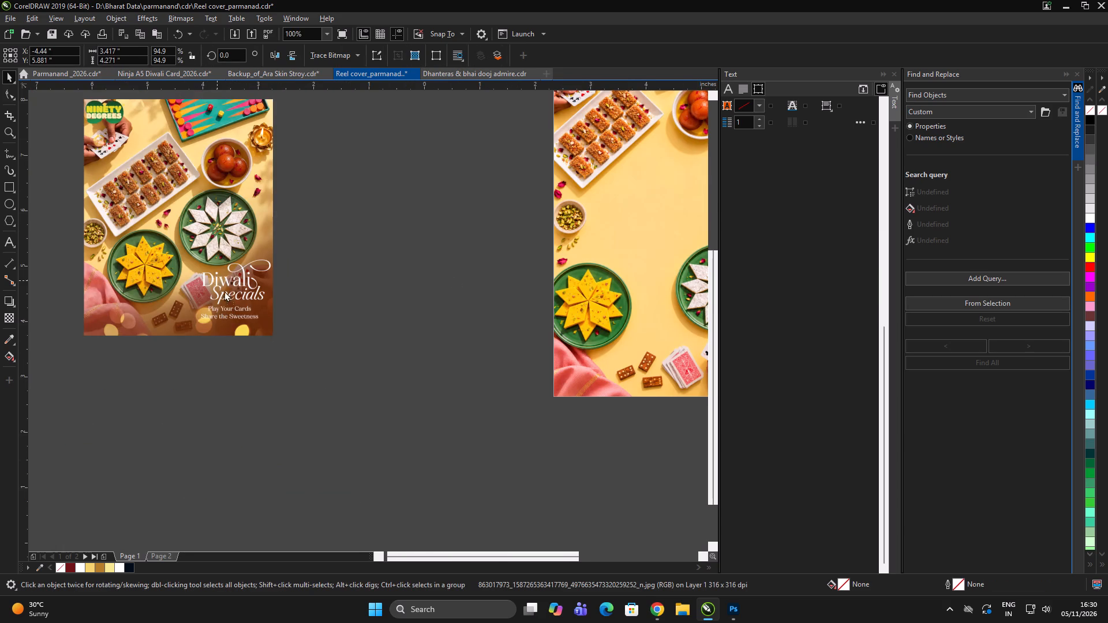
left_click_drag(224, 291, 307, 310)
scroll(339, 305, "up", 1)
double_click(505, 293)
left_click(301, 369)
scroll(377, 337, "up", 1)
scroll(235, 336, "down", 2)
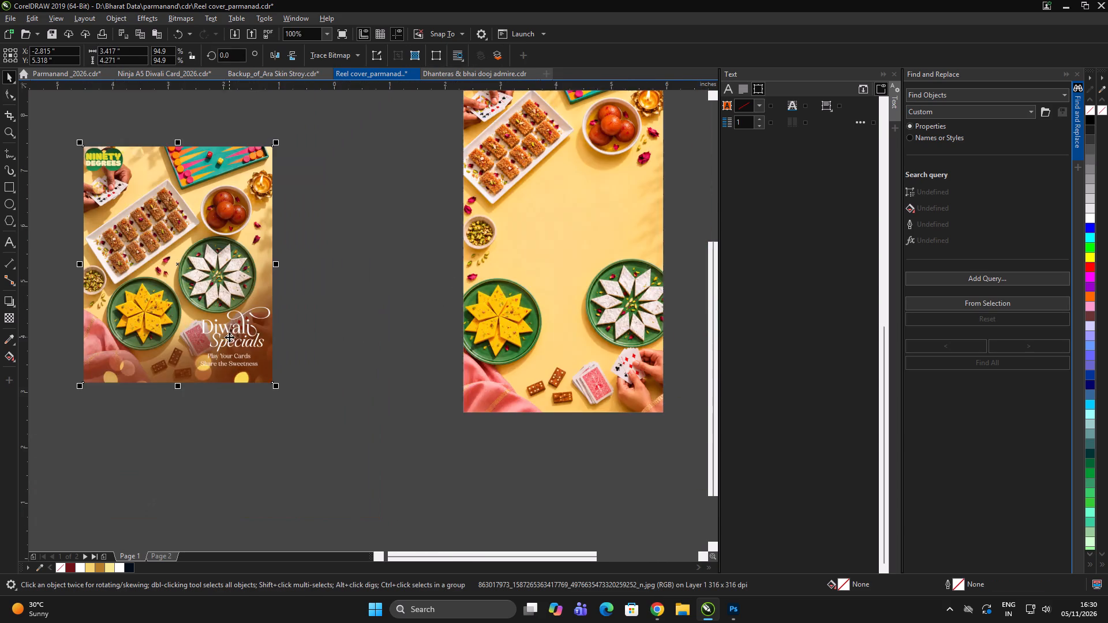
Crop the Ninety Degrees image to the "Diwali Specials" lettering, using an area about 1.39 by 0.89 inches.
scroll(258, 329, "up", 1)
left_click_drag(8, 118, 14, 121)
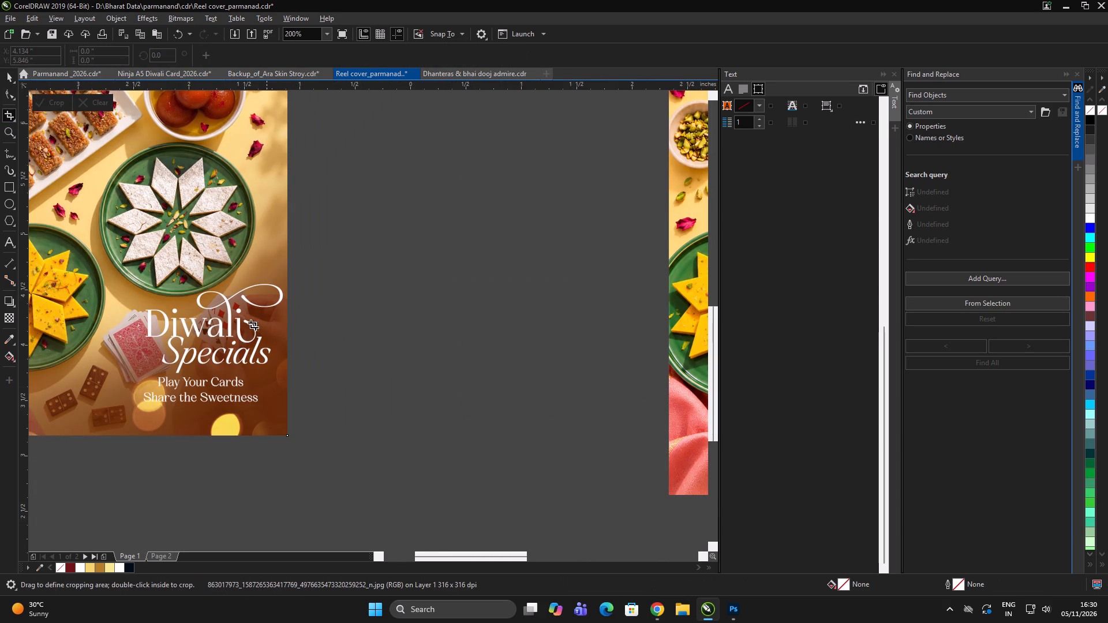
left_click_drag(137, 275, 291, 373)
double_click(234, 351)
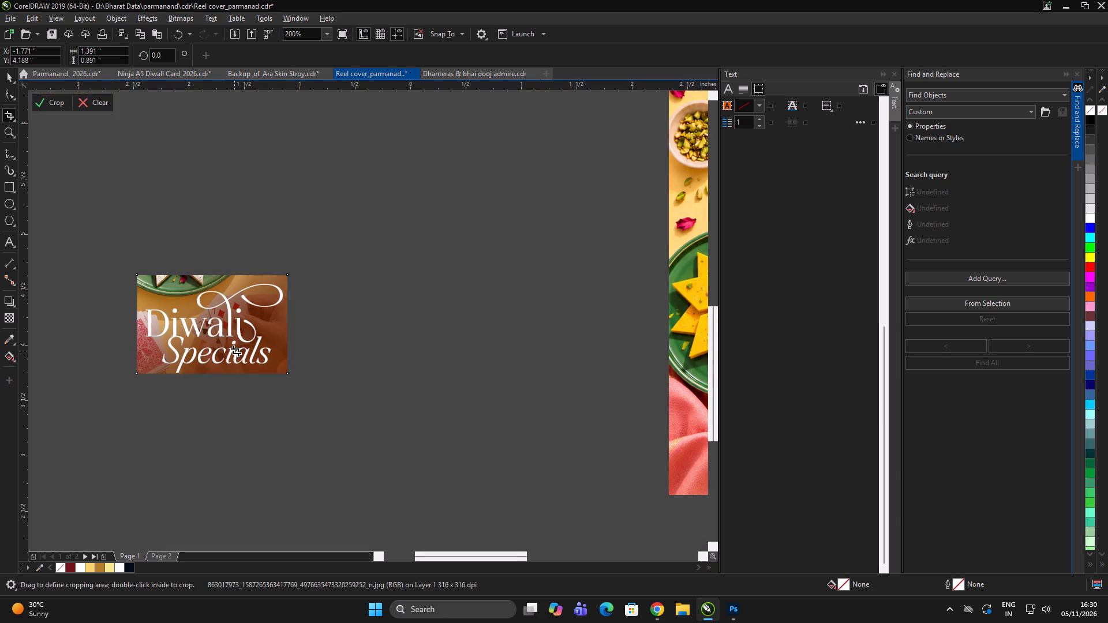
Enlarge the cropped Diwali Specials lettering proportionally to about 4.68 by 3.07 inches.
key("space")
left_click(358, 335)
left_click(229, 336)
scroll(248, 277, "down", 2)
left_click_drag(261, 307, 308, 367)
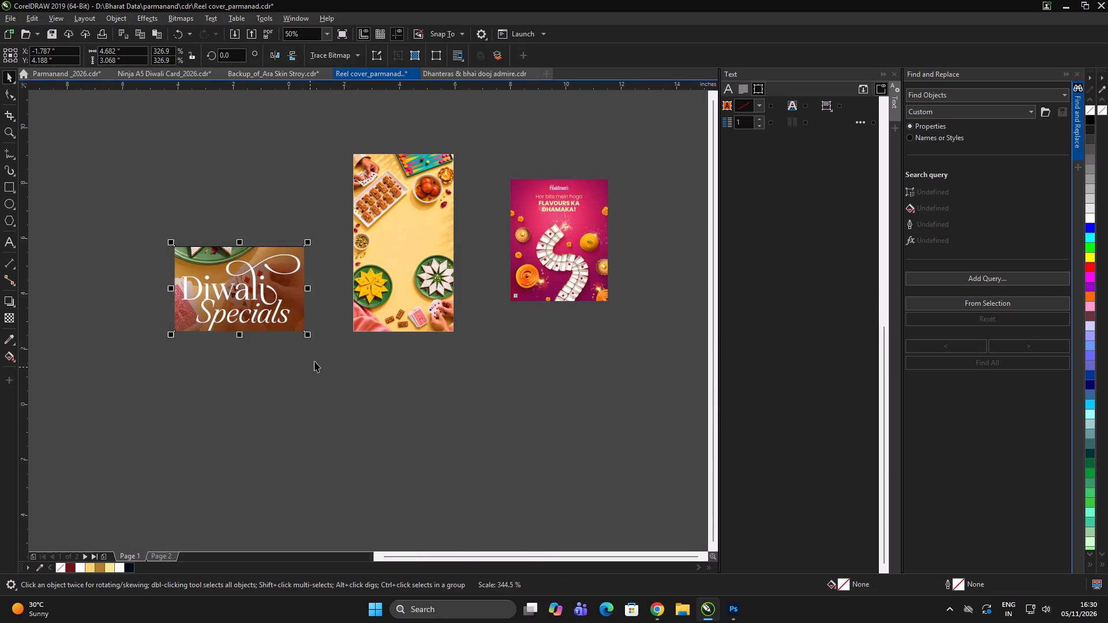
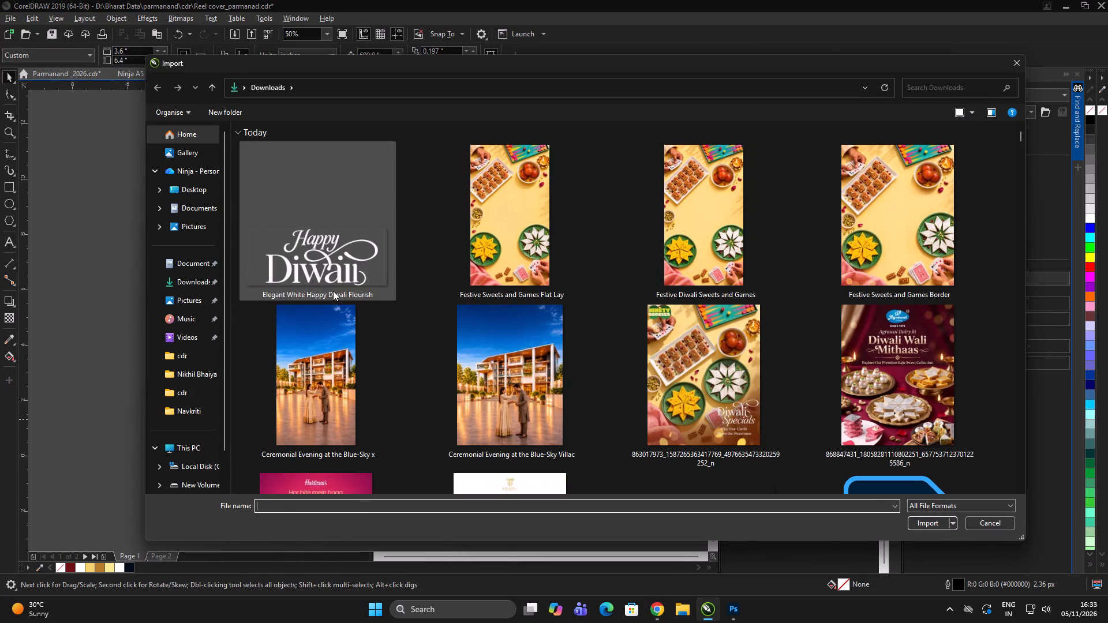
left_click(302, 256)
left_click(929, 520)
scroll(432, 248, "up", 2)
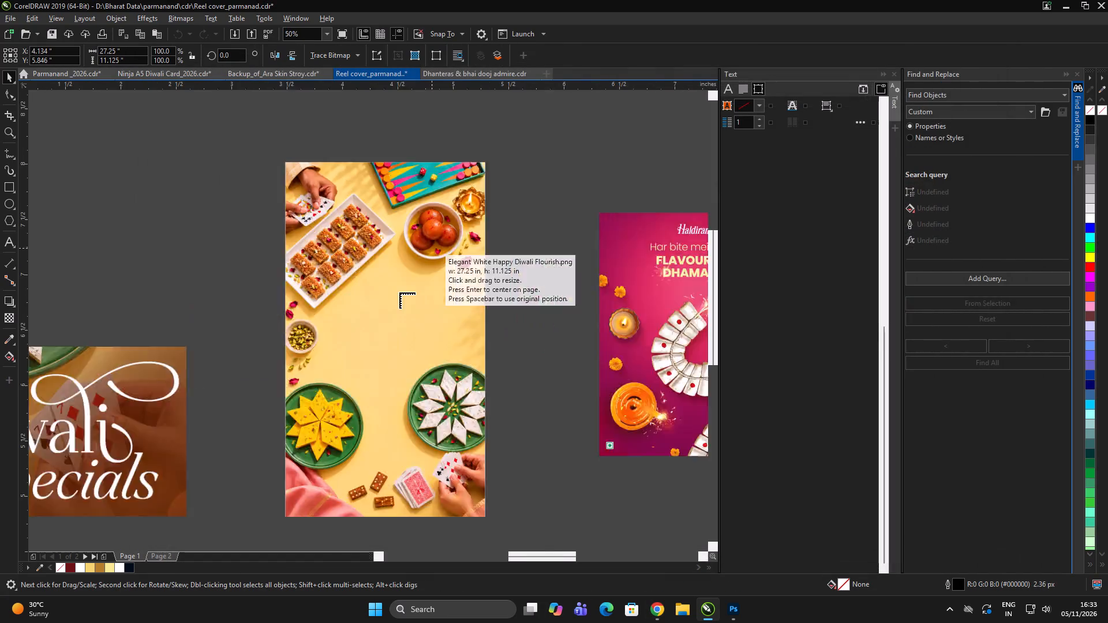
left_click_drag(271, 256, 470, 431)
left_click_drag(391, 303, 368, 343)
left_click_drag(357, 335, 368, 328)
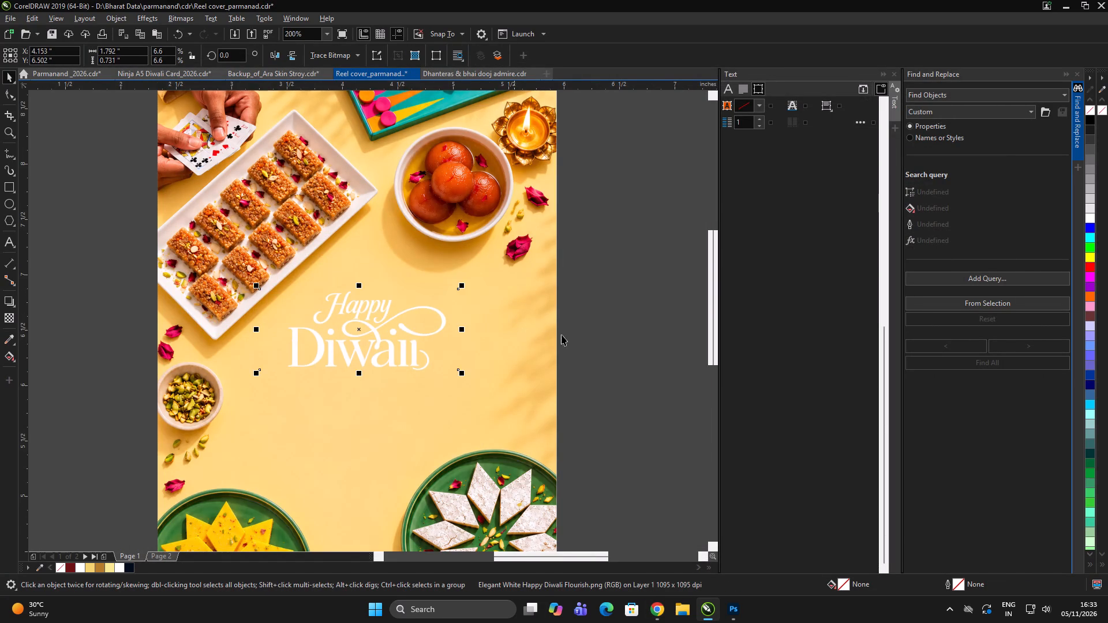
Place a copy of the white Happy Diwali lettering on the empty canvas to the left of the cover.
left_click(596, 344)
left_click(600, 344)
scroll(397, 346, "up", 1)
left_click(356, 343)
scroll(421, 256, "down", 2)
left_click_drag(382, 267, 312, 280)
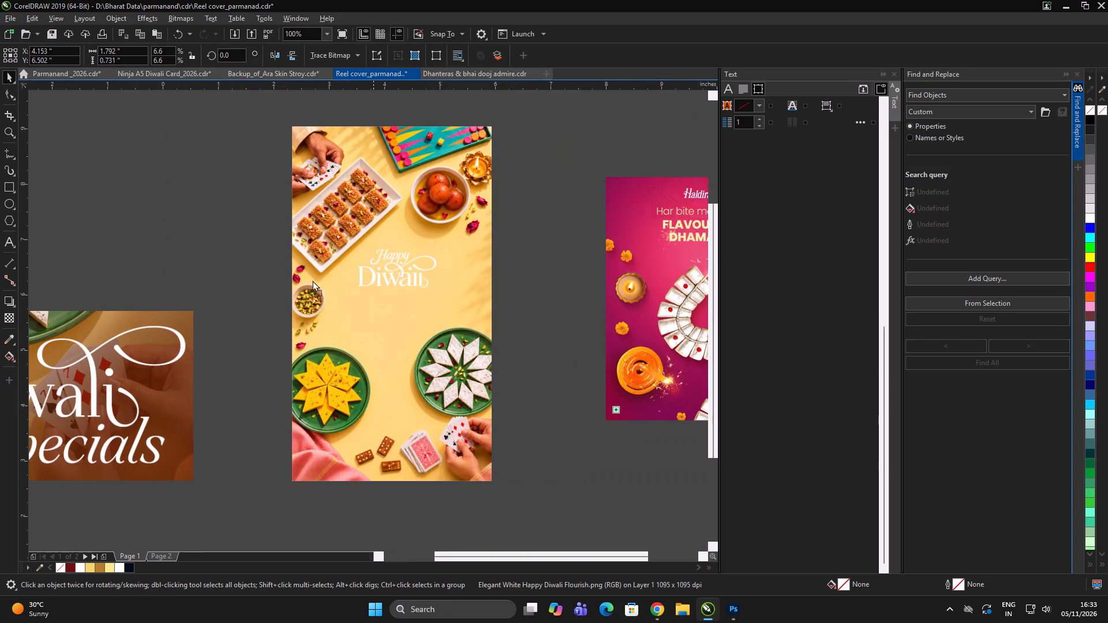
left_click_drag(312, 280, 177, 237)
right_click(177, 237)
Trace the Happy Diwali bitmap on the cover with an outline trace using the Clipart image type.
scroll(373, 287, "up", 1)
left_click(429, 272)
left_click(339, 57)
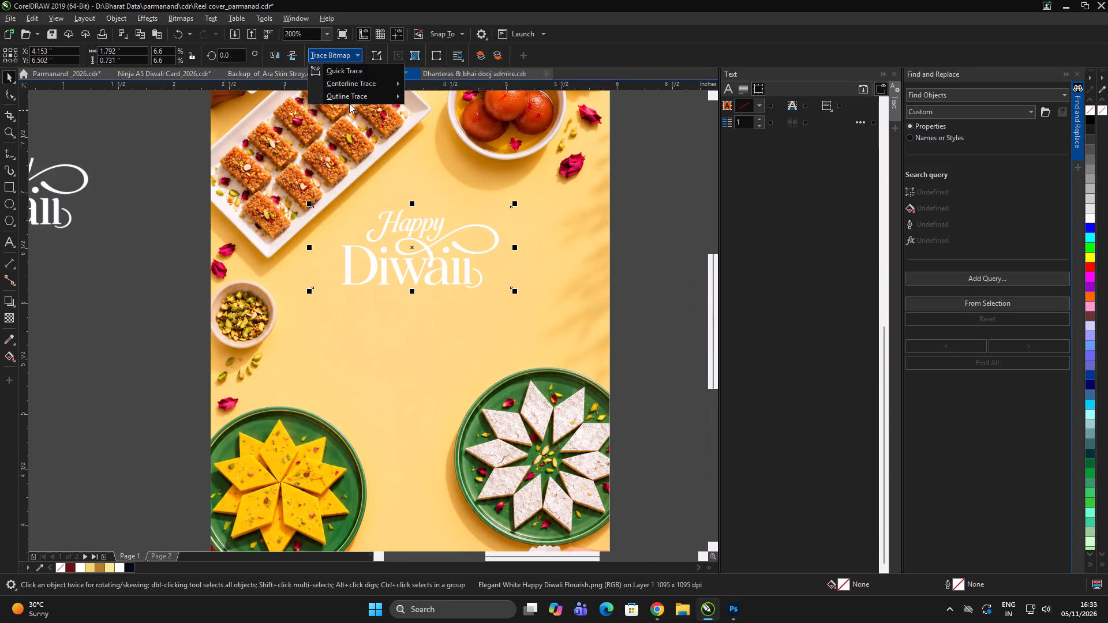
left_click(420, 133)
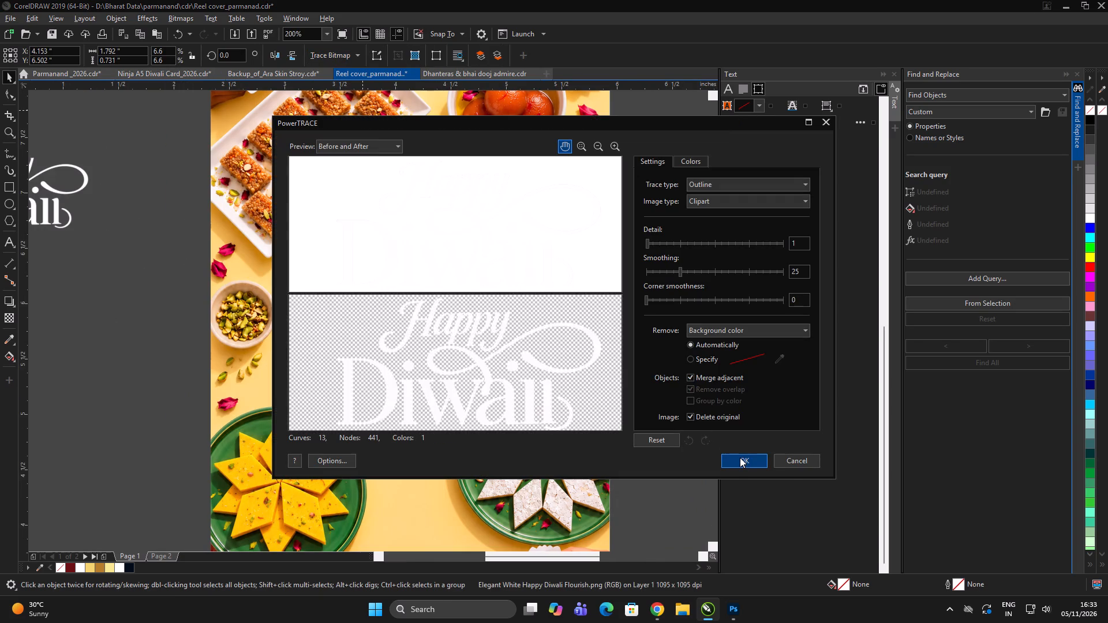
left_click(740, 457)
Delete the original lettering bitmap from the cover, keeping only the traced Happy Diwali curves as one group.
key("ctrl+x")
left_click(427, 273)
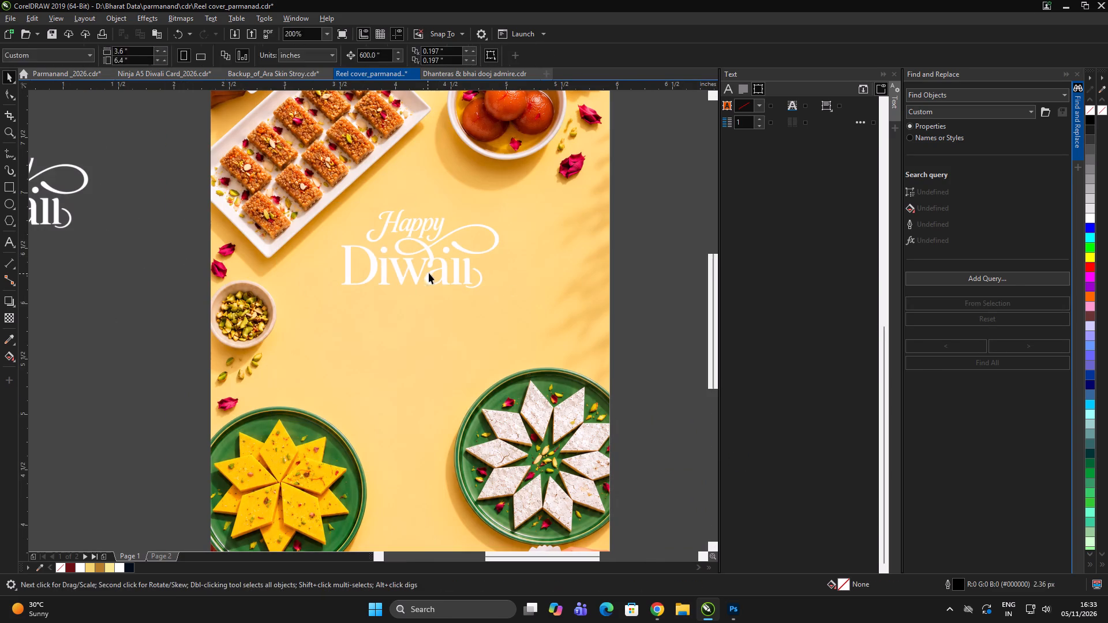
key("Delete")
key("ctrl+v")
key("ctrl+g")
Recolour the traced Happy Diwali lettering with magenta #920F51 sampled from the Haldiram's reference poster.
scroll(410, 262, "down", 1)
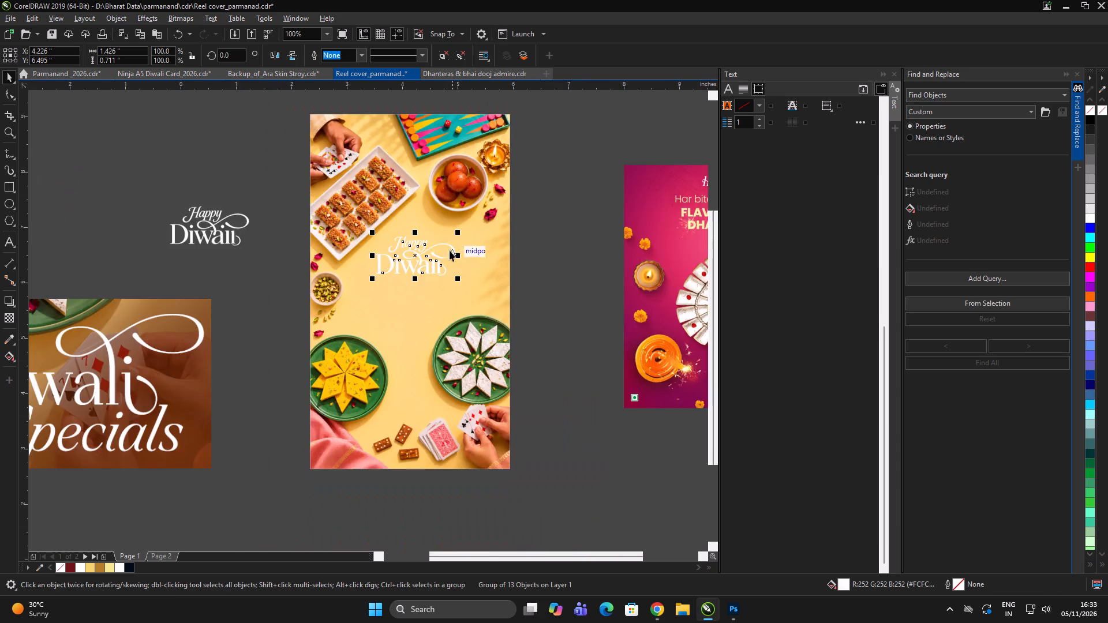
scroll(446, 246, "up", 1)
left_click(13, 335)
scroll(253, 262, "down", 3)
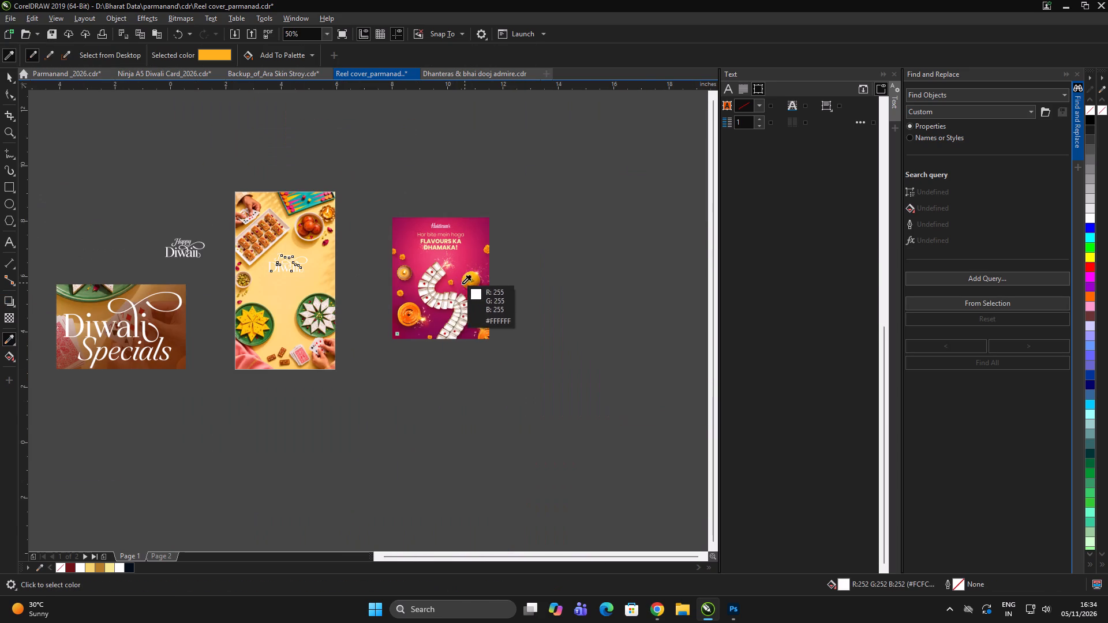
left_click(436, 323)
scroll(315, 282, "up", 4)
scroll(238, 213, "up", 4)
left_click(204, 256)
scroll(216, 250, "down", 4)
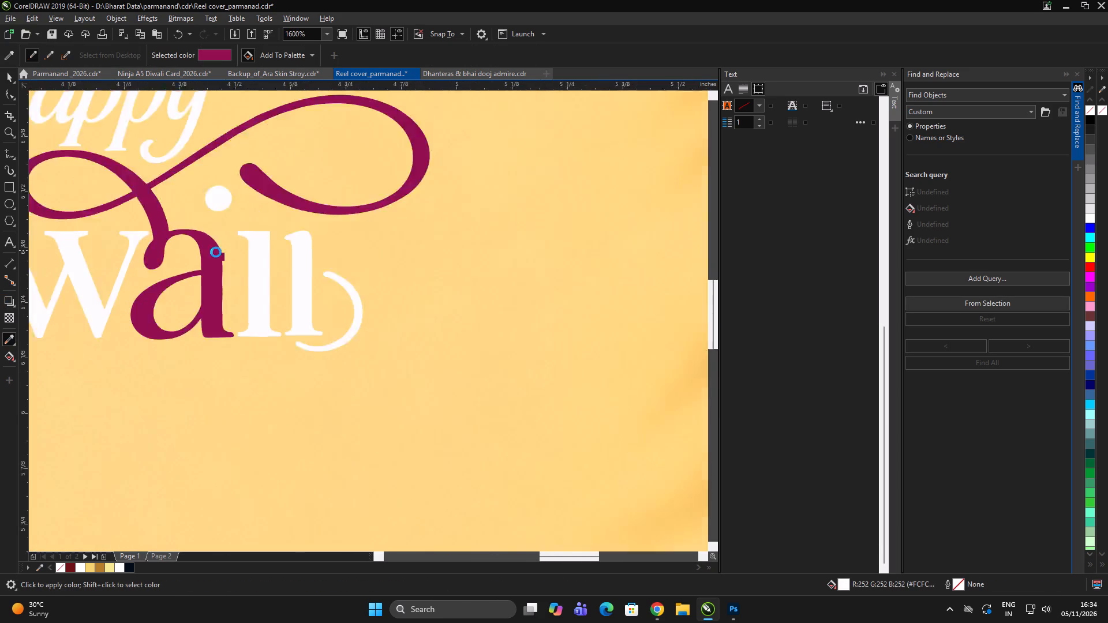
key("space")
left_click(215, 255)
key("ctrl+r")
Enlarge the Happy Diwali lettering on the cover to about 1.70 by 0.85 in.
scroll(432, 264, "down", 4)
double_click(549, 275)
scroll(517, 238, "up", 1)
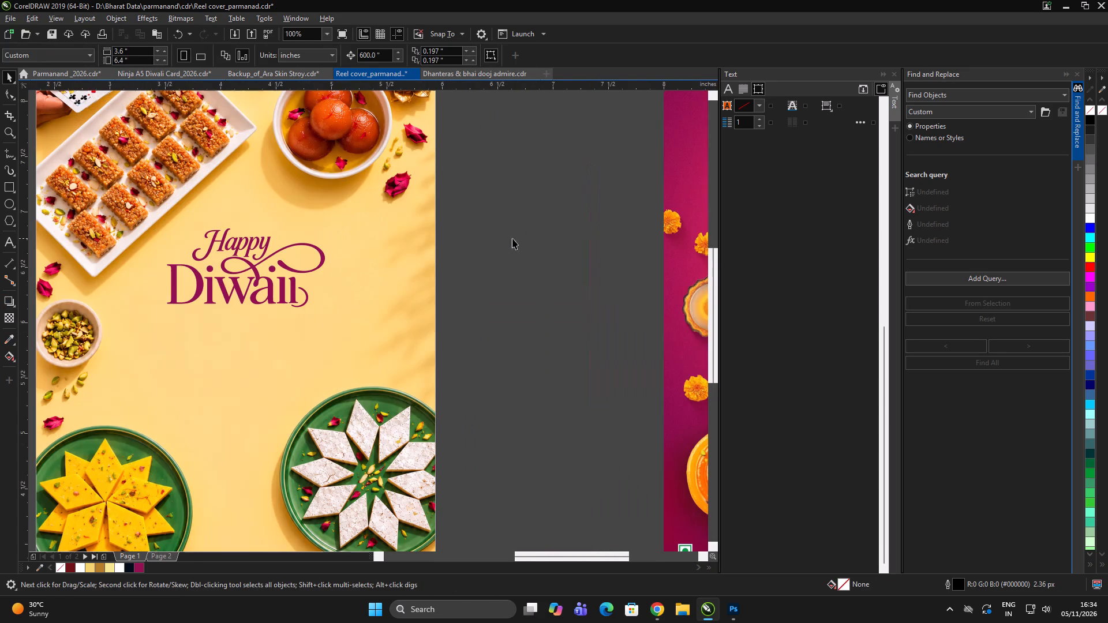
left_click(512, 216)
left_click_drag(511, 199, 89, 351)
scroll(336, 288, "up", 1)
left_click_drag(316, 329, 332, 340)
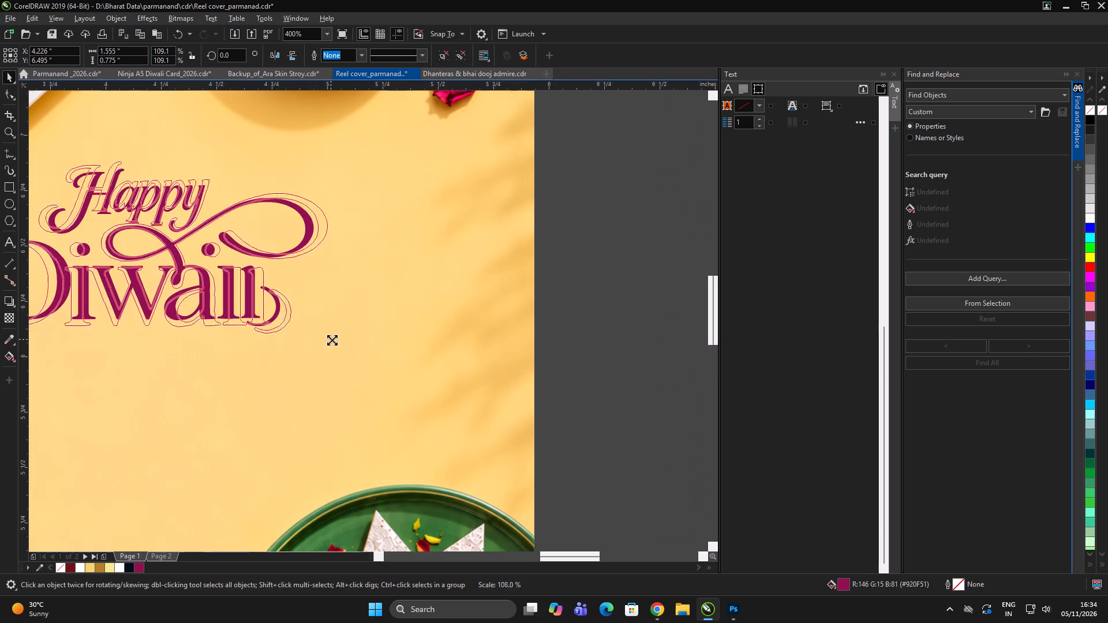
left_click_drag(332, 340, 332, 340)
scroll(312, 254, "down", 2)
scroll(256, 250, "up", 1)
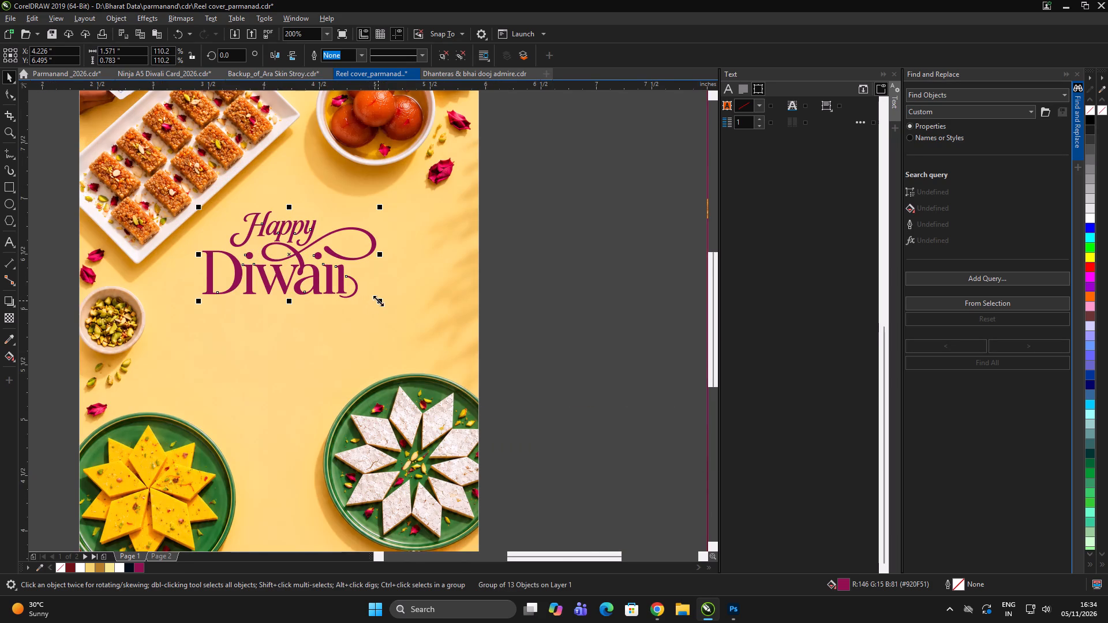
left_click_drag(379, 301, 385, 306)
Ungroup the traced Happy Diwali lettering on the cover into separate letter shapes.
scroll(360, 291, "up", 1)
left_click(656, 273, "ctrl")
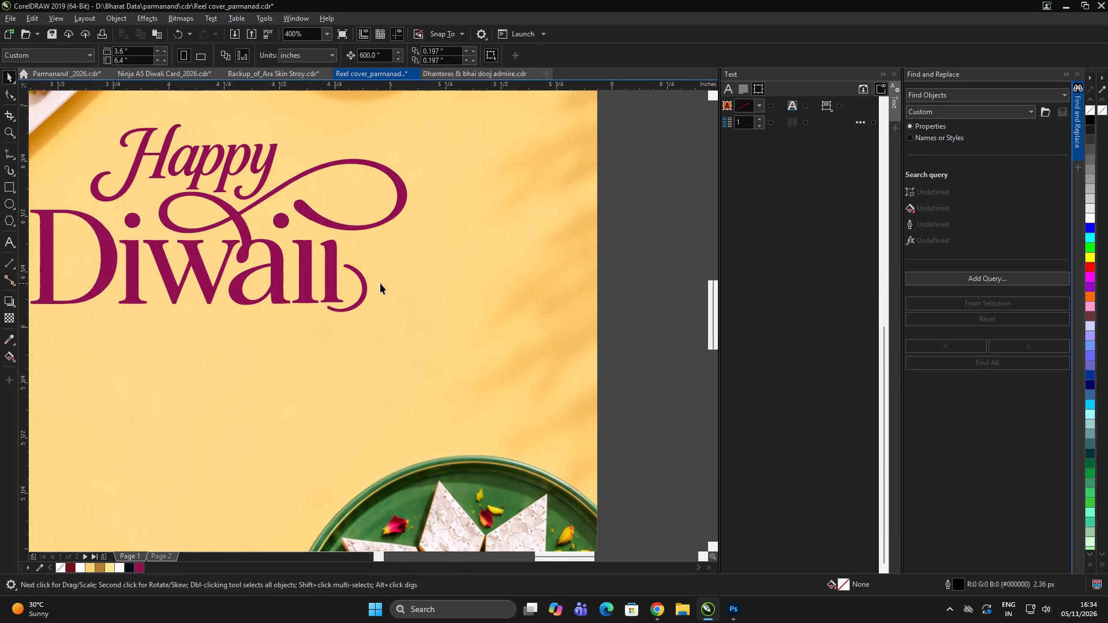
left_click(366, 287)
key("ctrl+u")
scroll(358, 284, "down", 1)
triple_click(555, 280)
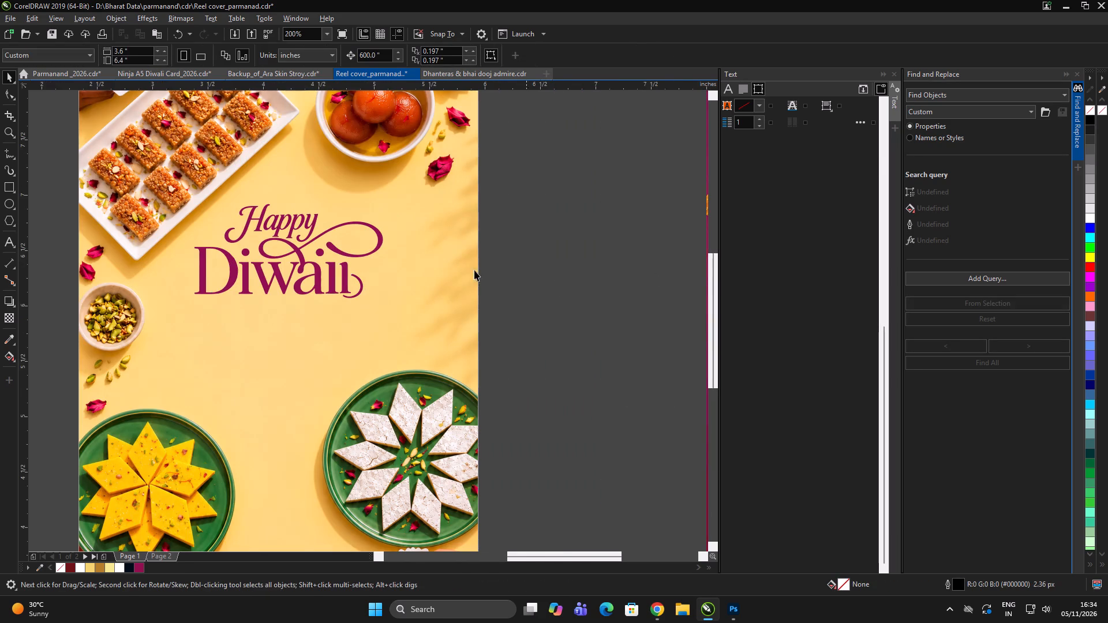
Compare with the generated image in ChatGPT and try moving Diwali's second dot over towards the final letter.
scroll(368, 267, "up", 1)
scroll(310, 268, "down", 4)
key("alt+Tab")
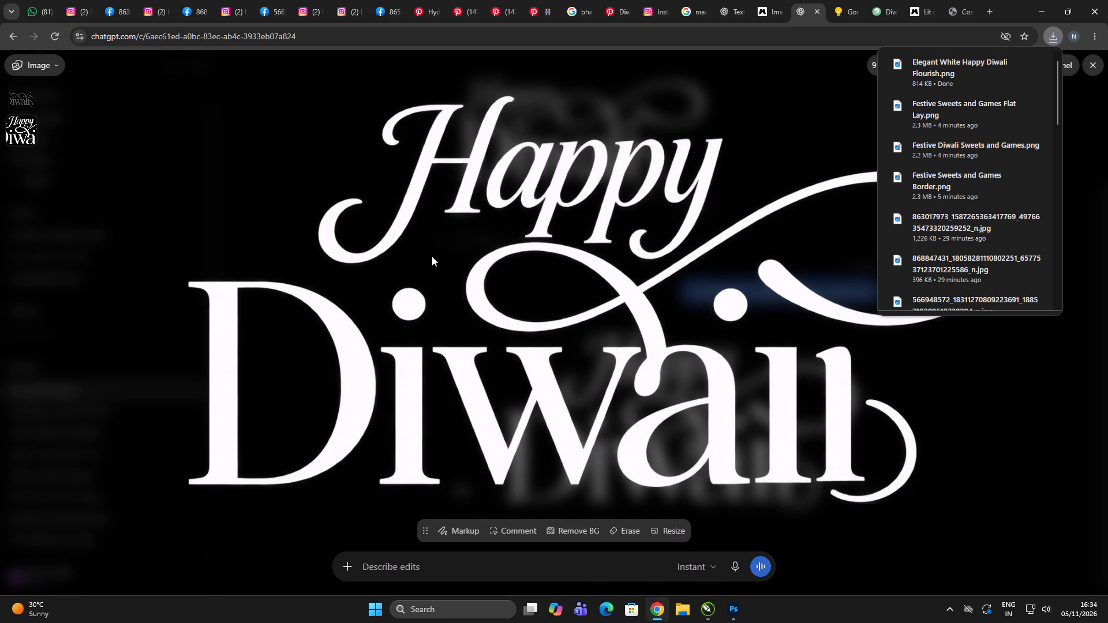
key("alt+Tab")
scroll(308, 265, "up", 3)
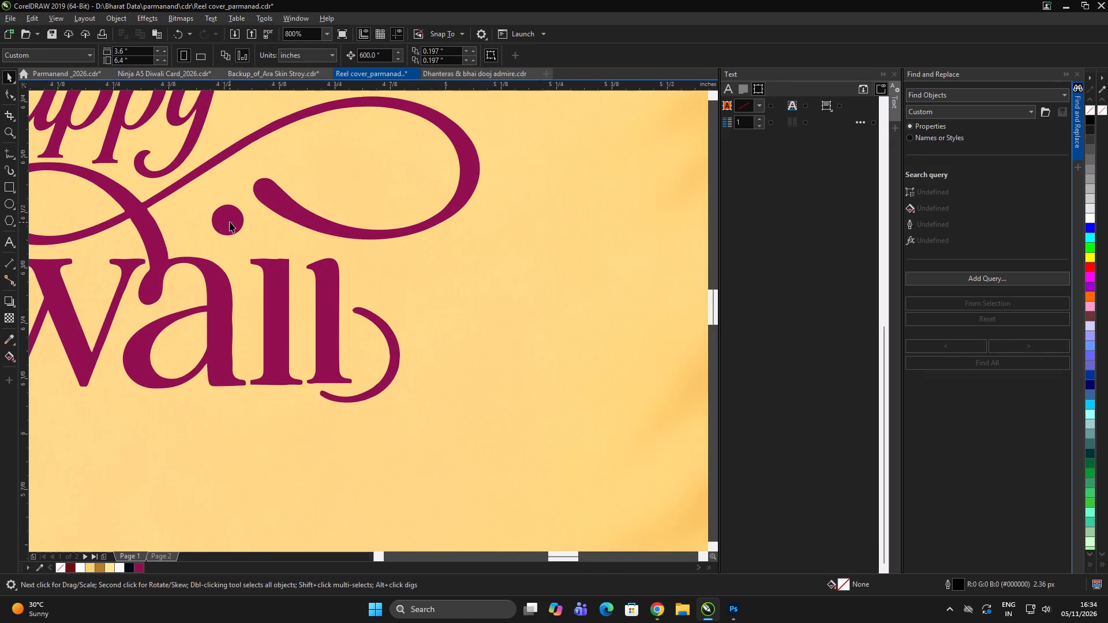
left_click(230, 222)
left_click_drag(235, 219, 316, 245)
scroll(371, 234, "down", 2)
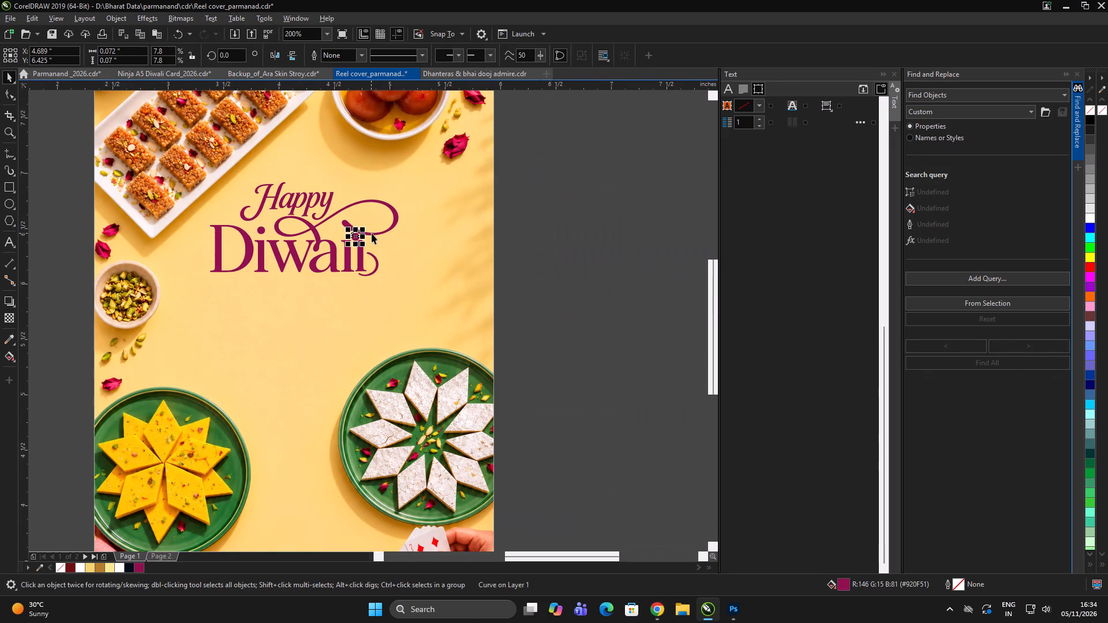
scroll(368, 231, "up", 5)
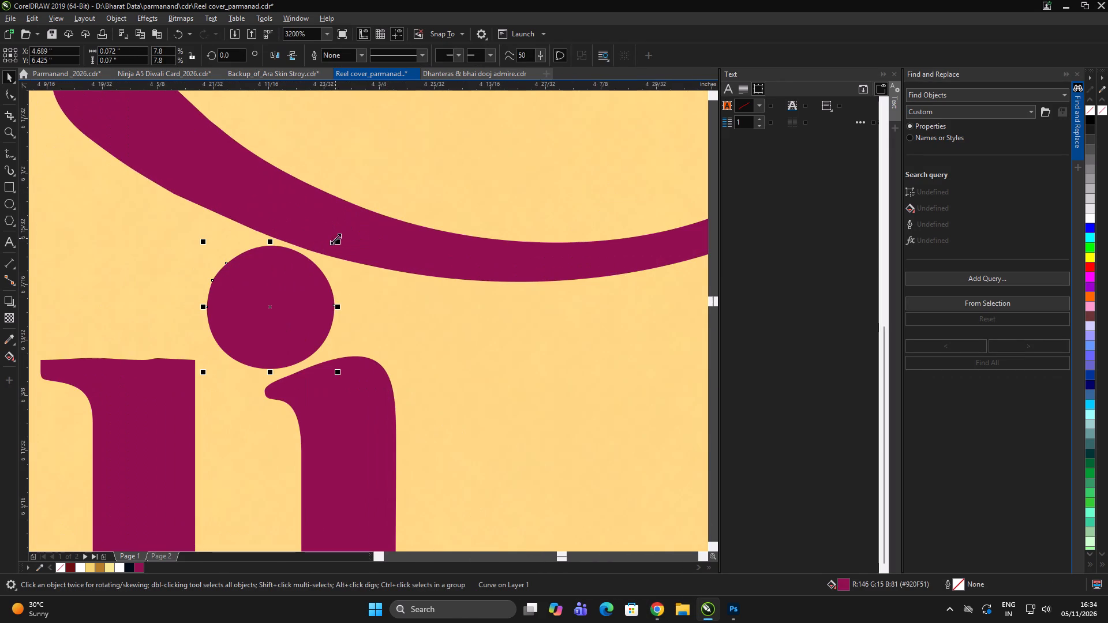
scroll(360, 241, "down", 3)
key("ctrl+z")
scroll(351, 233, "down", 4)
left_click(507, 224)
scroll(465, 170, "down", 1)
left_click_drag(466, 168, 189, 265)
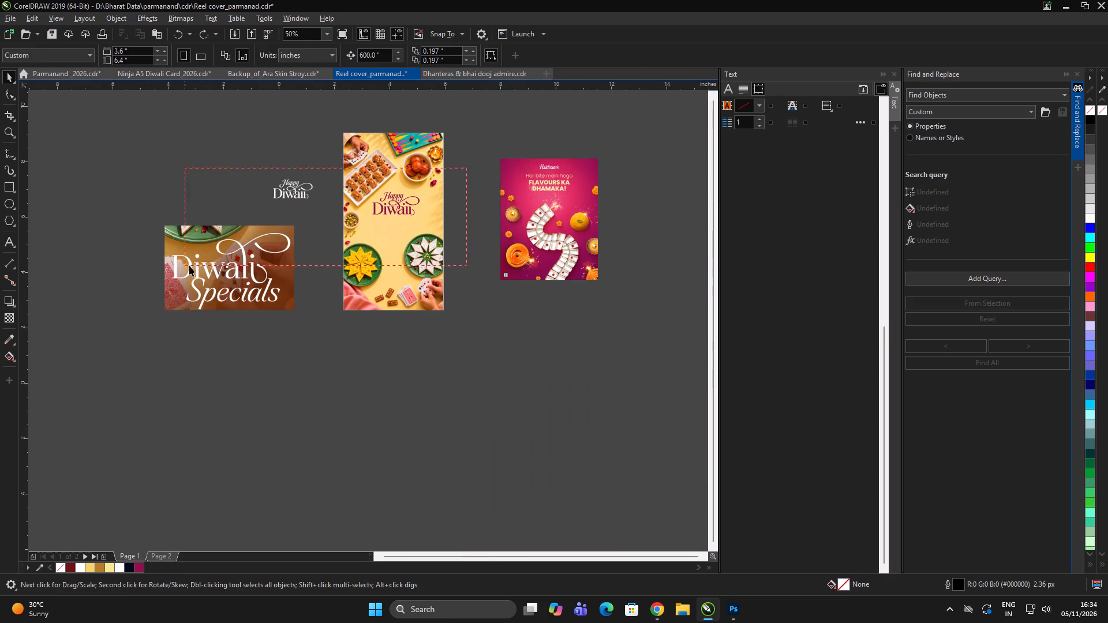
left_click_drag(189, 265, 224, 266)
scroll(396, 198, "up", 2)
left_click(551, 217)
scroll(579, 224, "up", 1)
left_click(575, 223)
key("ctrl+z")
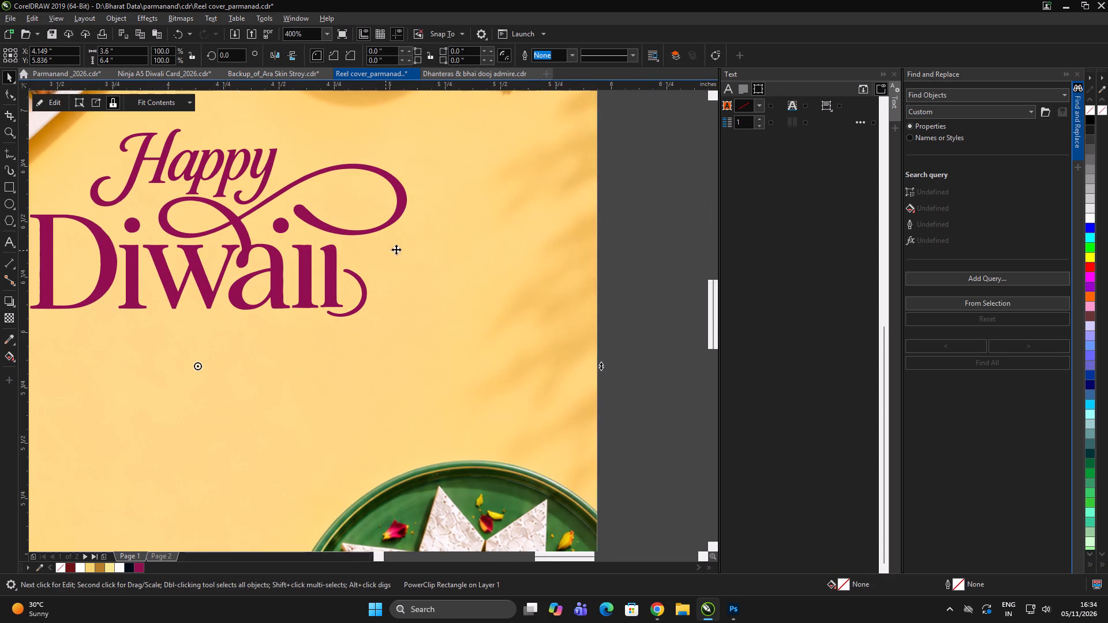
Move Diwali's second dot directly above the stem of the final letter.
left_click(531, 240)
left_click(283, 227)
left_click_drag(282, 224, 333, 240)
scroll(331, 239, "up", 3)
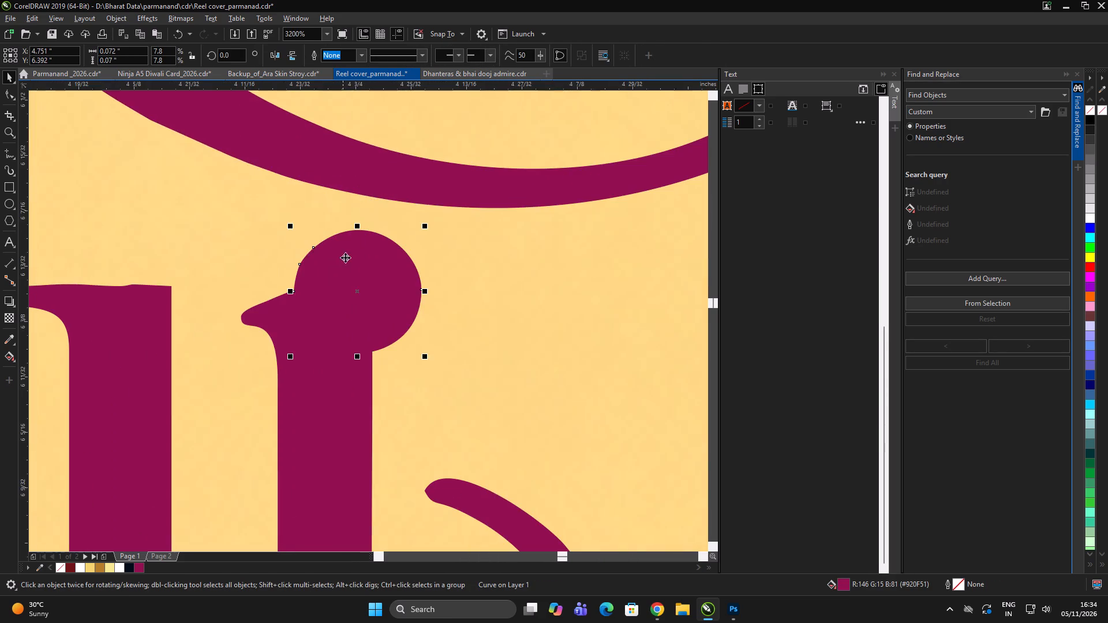
left_click_drag(357, 273, 327, 252)
Lower the top nodes of Diwali's final letter by about 0.03 in so it reads as an i beneath the dot.
double_click(328, 385)
left_click_drag(450, 259, 235, 411)
left_click_drag(372, 381, 370, 434)
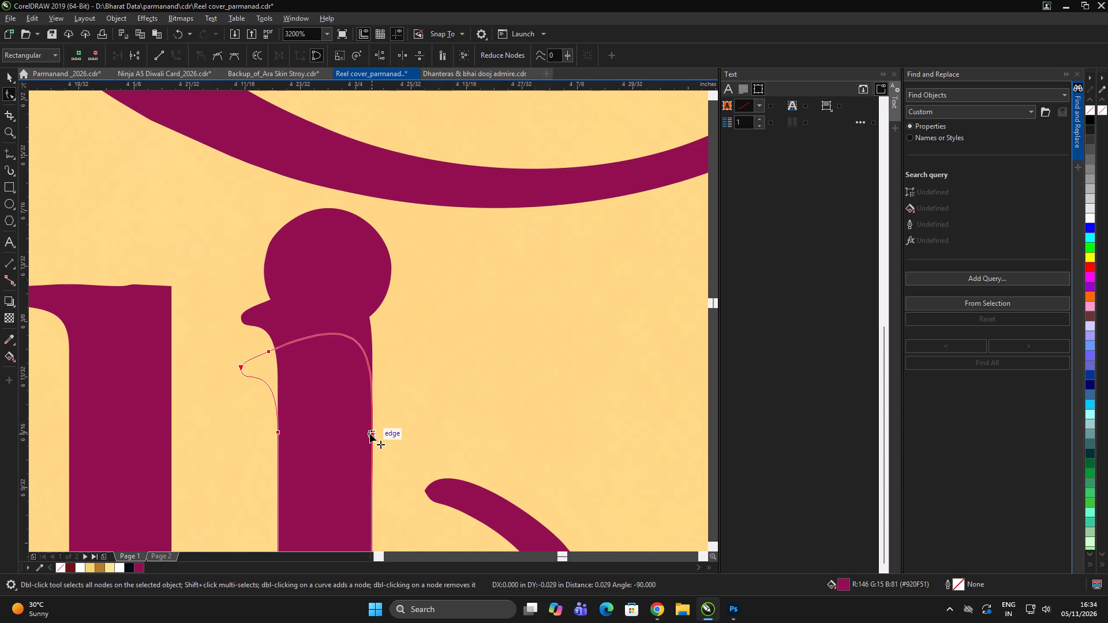
left_click_drag(370, 434, 371, 437)
left_click(342, 278)
key("space")
scroll(357, 244, "down", 5)
Group all the Happy Diwali letter shapes on the cover.
left_click(553, 238)
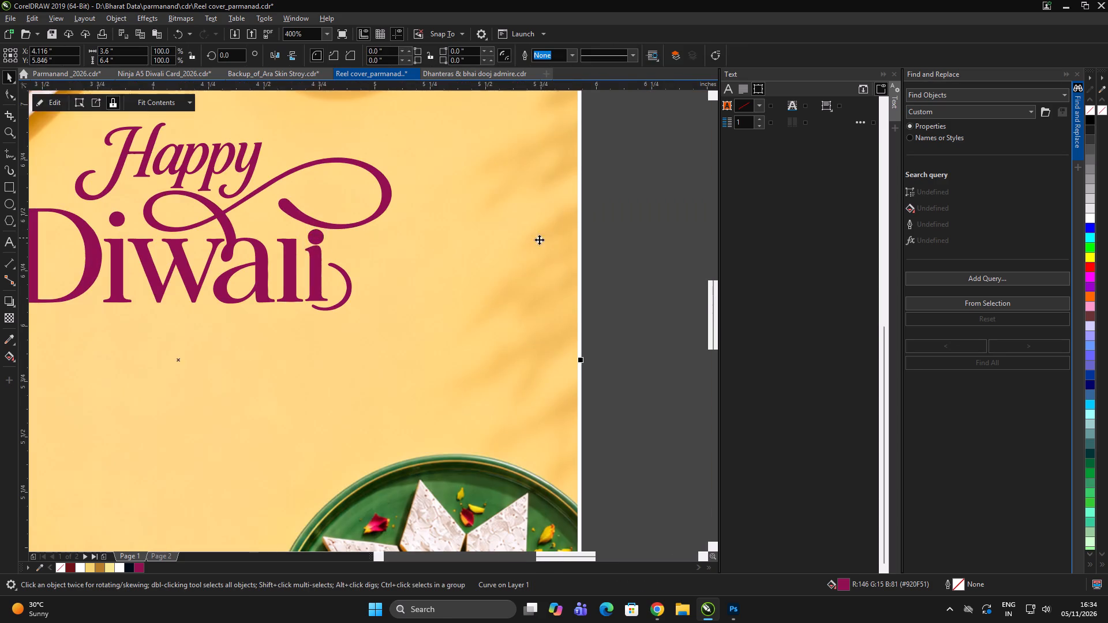
scroll(457, 290, "down", 4)
double_click(538, 311)
scroll(413, 235, "up", 1)
left_click_drag(624, 220, 205, 423)
key("ctrl+g")
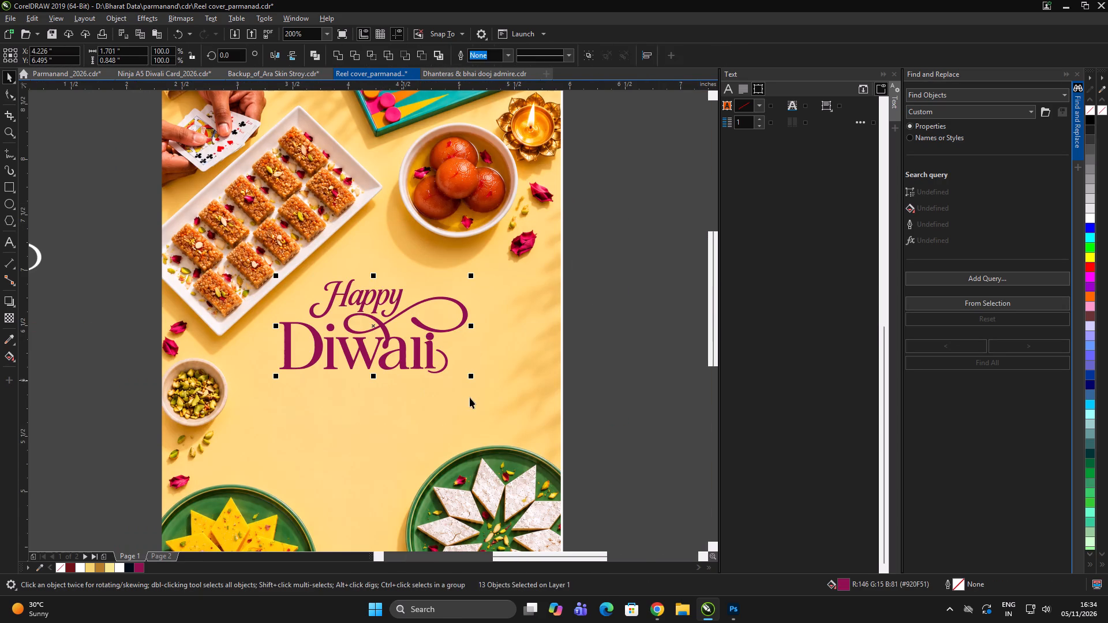
key("ctrl+g")
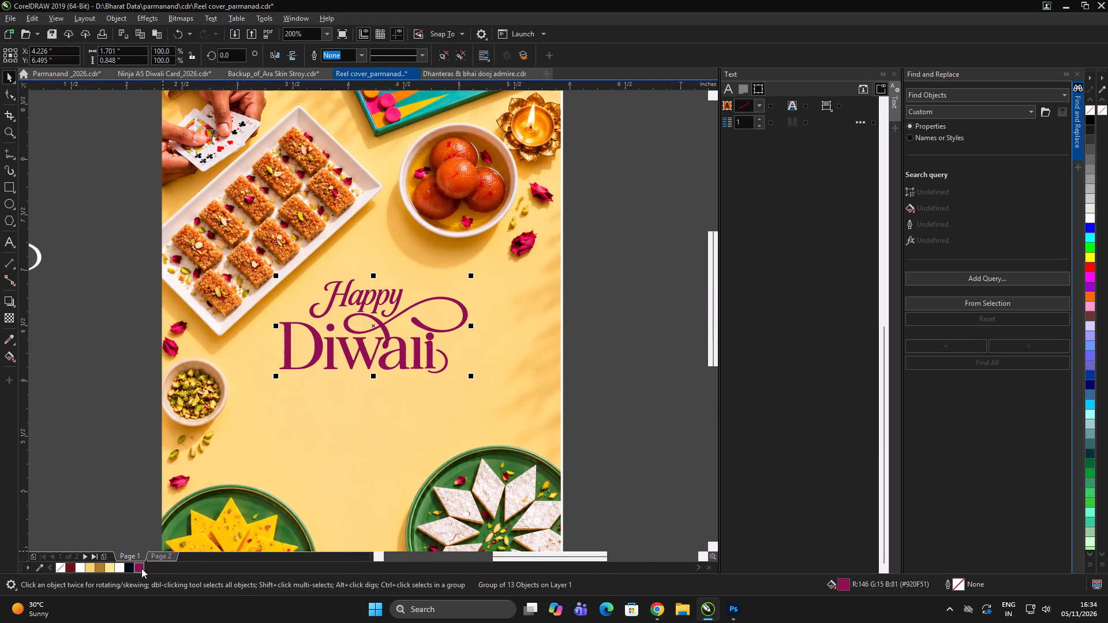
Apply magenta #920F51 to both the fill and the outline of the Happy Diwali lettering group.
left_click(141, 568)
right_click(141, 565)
Move the Happy Diwali lettering slightly down and enlarge it to about 1.88 by 0.94 in.
left_click_drag(400, 343, 400, 350)
scroll(411, 320, "up", 1)
scroll(383, 292, "down", 1)
left_click_drag(459, 372, 463, 377)
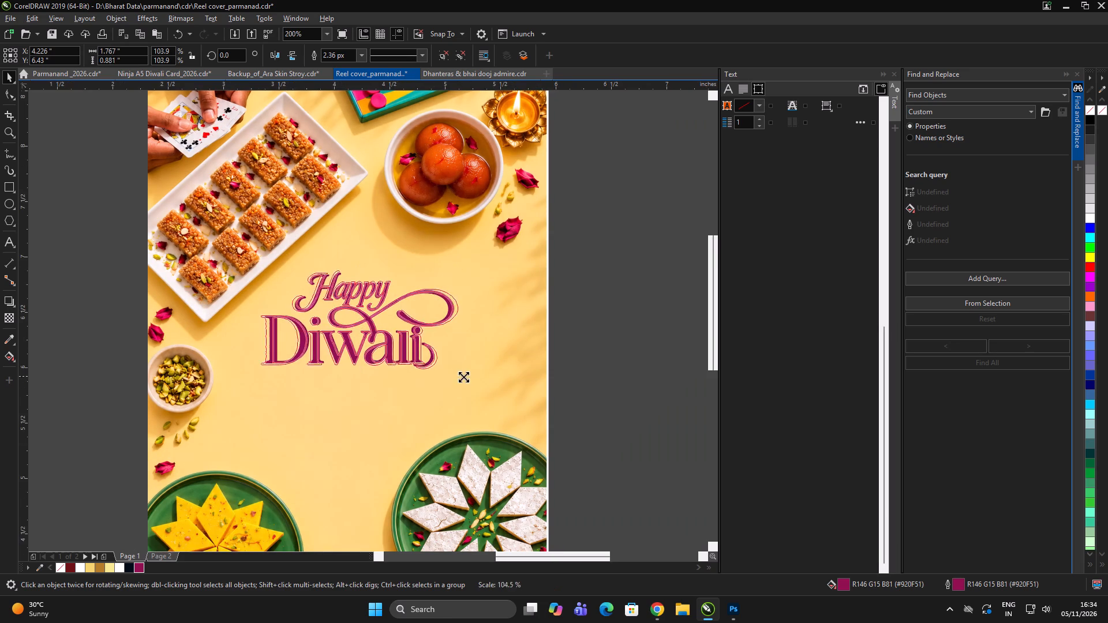
left_click_drag(463, 377, 469, 381)
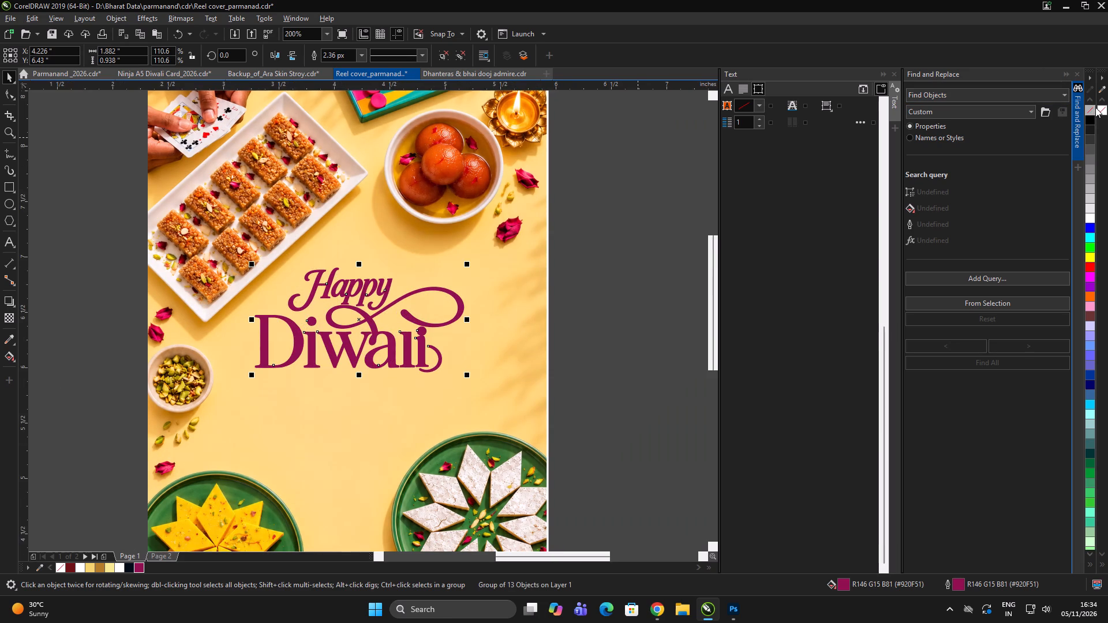
Remove the outline from the Happy Diwali lettering, keeping its shapes grouped.
right_click(1092, 107)
scroll(414, 324, "down", 3)
scroll(407, 310, "up", 1)
key("ctrl+g")
key("ctrl+h")
double_click(492, 296)
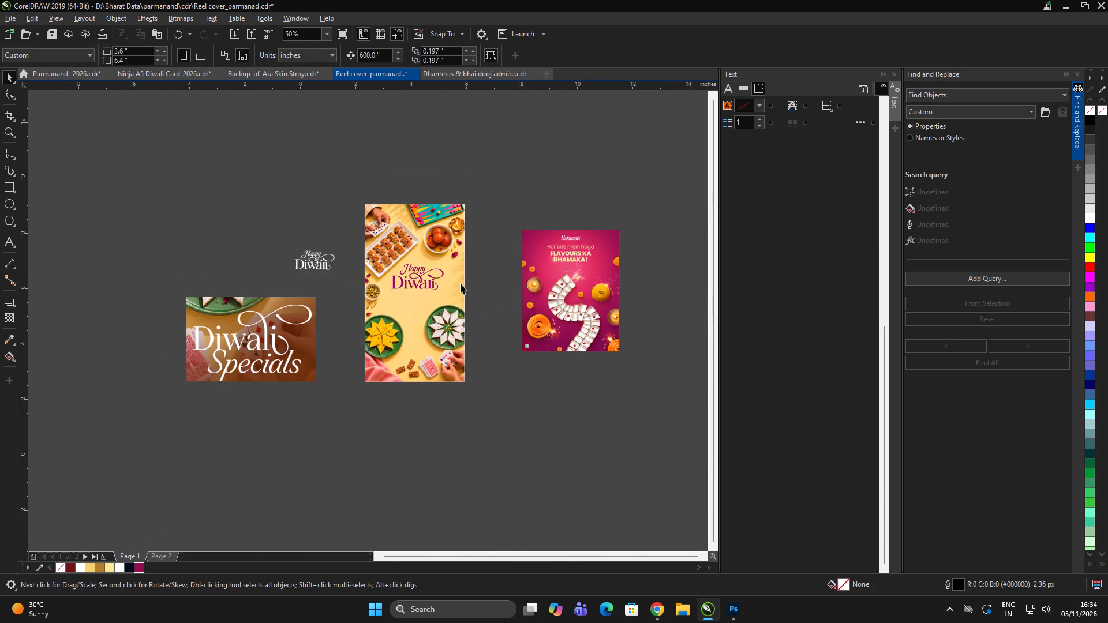
scroll(458, 276, "up", 1)
left_click_drag(516, 207, 260, 314)
key("ctrl+g")
double_click(531, 327)
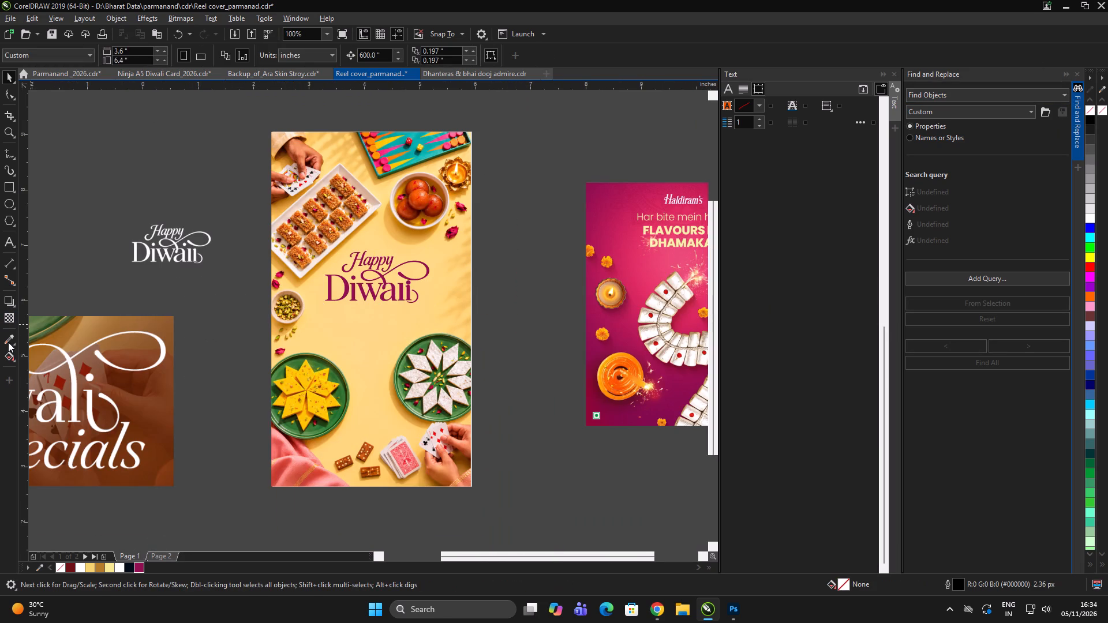
Recolour the whole Happy Diwali lettering with brown #6D2E0B sampled from the Diwali Specials reference image.
left_click(10, 340)
left_click(151, 475)
scroll(377, 286, "up", 5)
left_click(354, 320)
key("space")
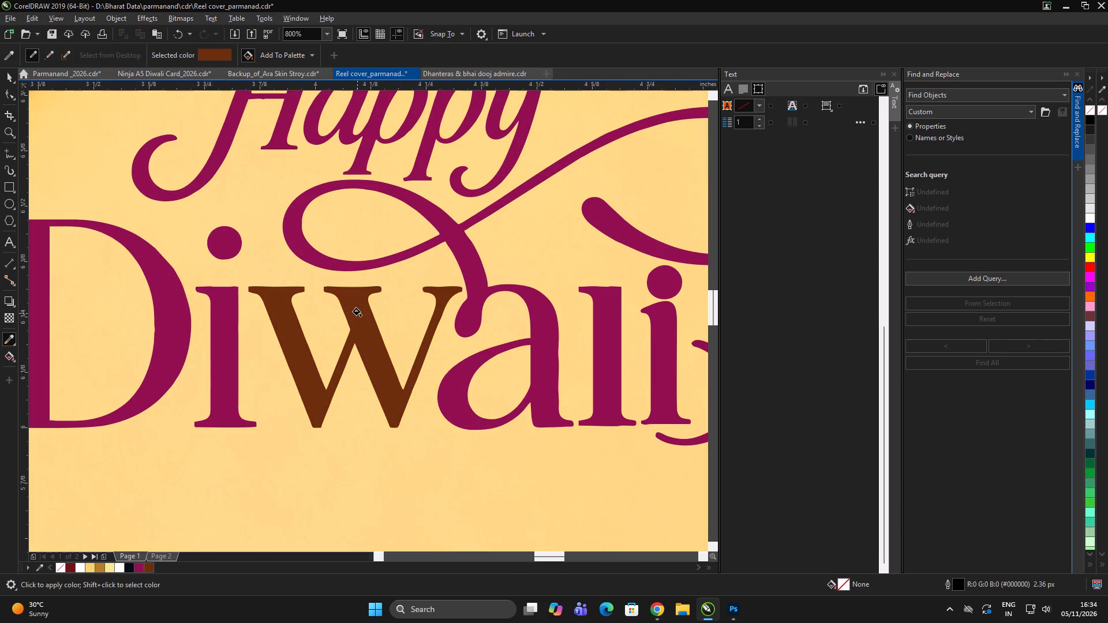
left_click(357, 310)
scroll(358, 311, "down", 3)
key("ctrl+r")
scroll(339, 272, "down", 2)
scroll(296, 246, "up", 1)
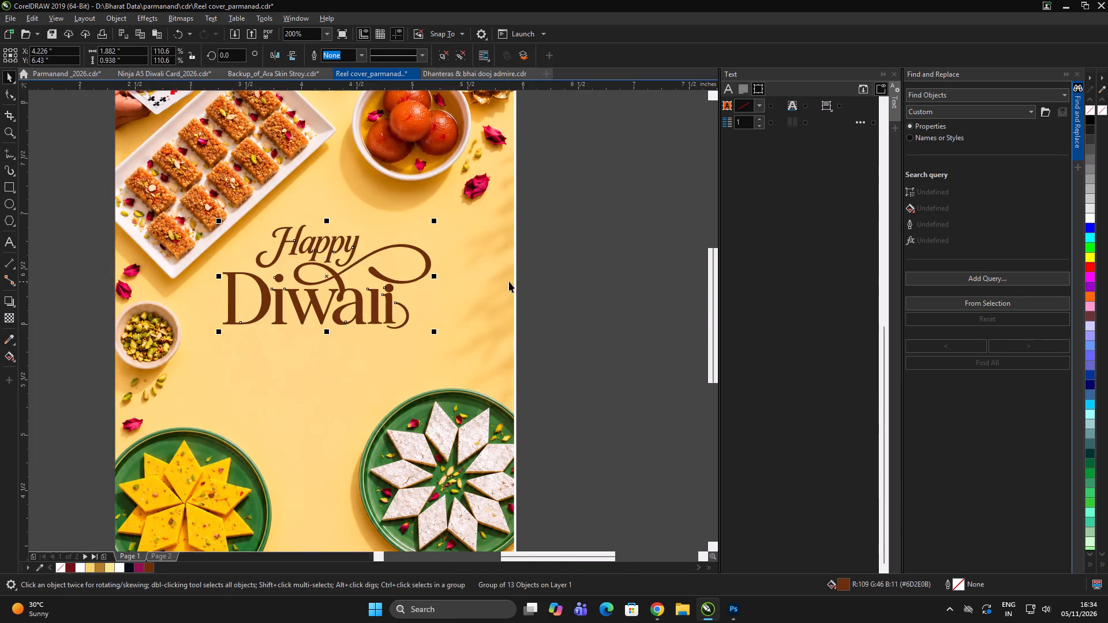
Darken the Happy Diwali lettering group's uniform fill to brown #572002.
key("alt+Tab")
key("alt+Tab")
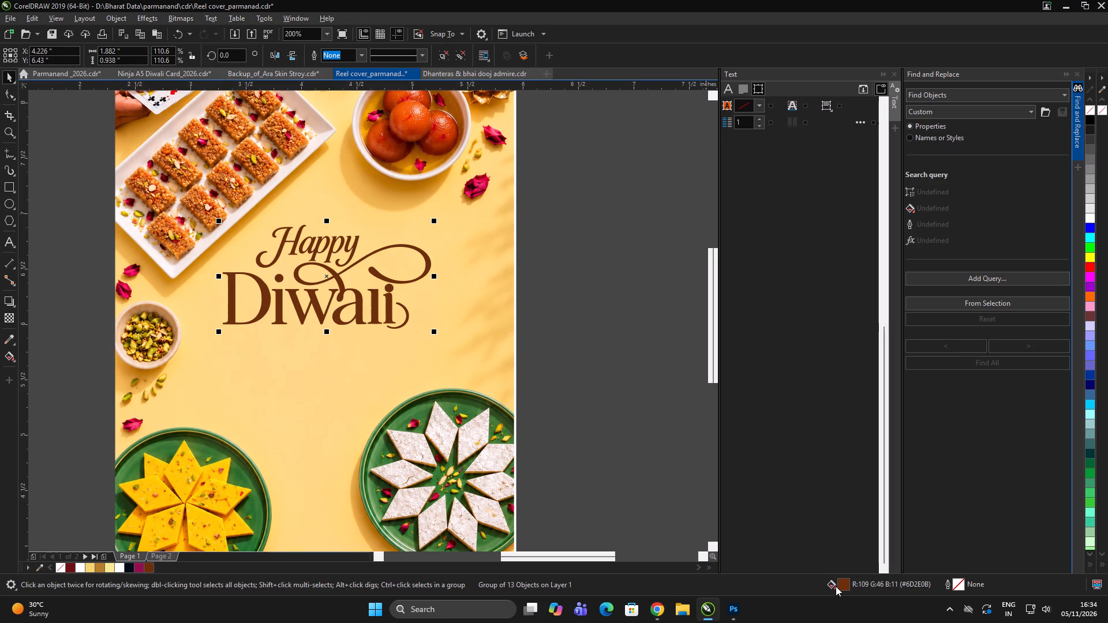
left_click(849, 583)
triple_click(843, 581)
left_click(841, 580)
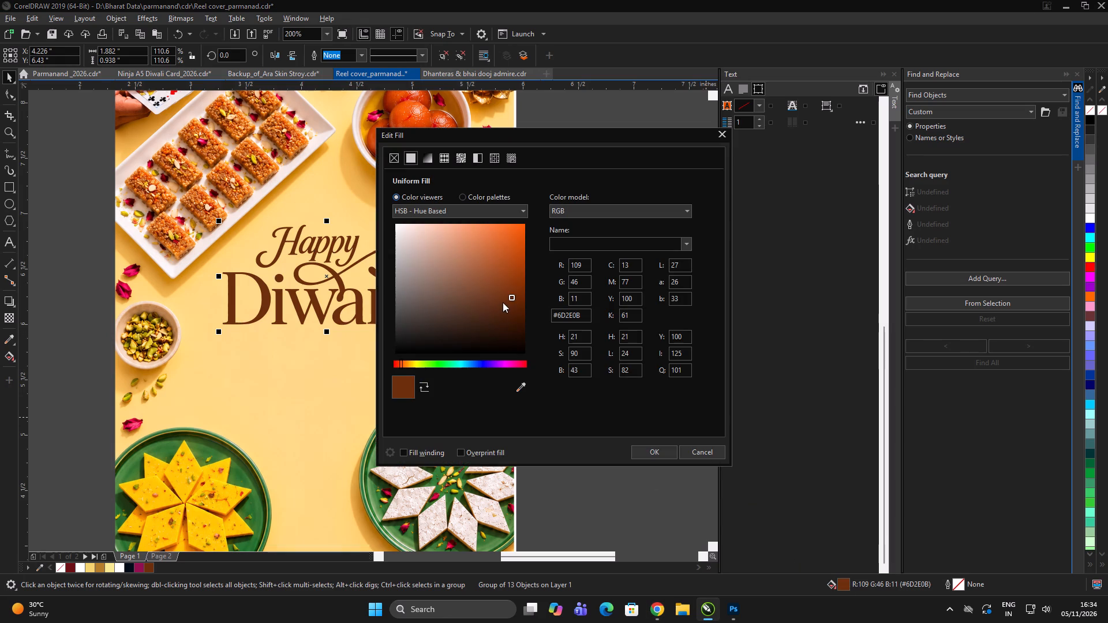
left_click_drag(511, 304, 512, 311)
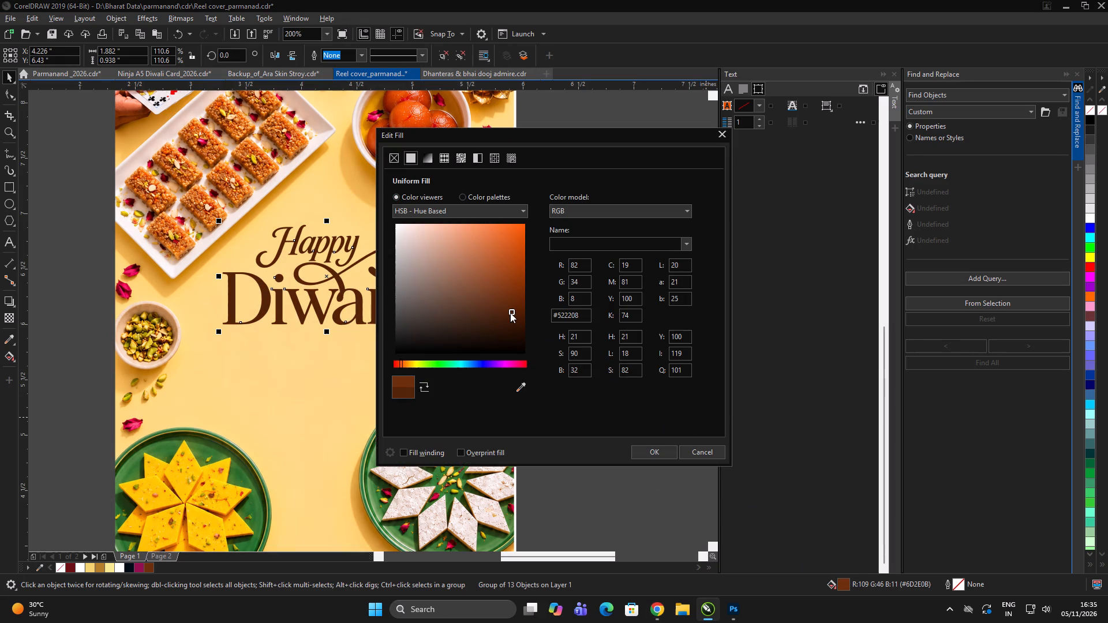
left_click_drag(510, 311, 521, 309)
left_click(650, 456)
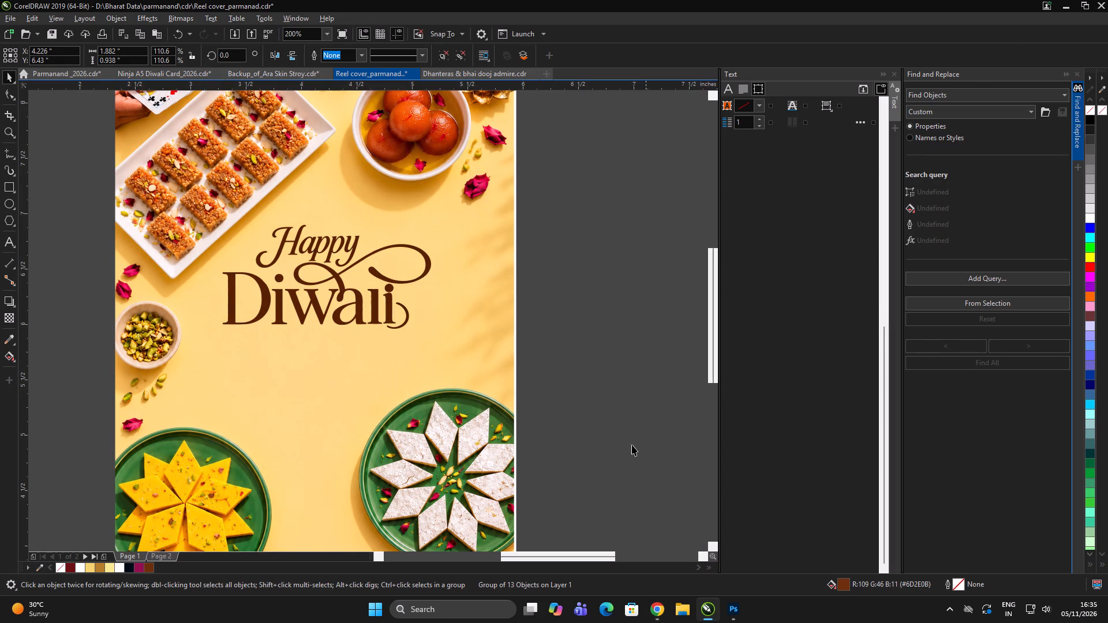
Apply a vertical linear fountain fill running from the top to the bottom of the Happy Diwali lettering, using brown #572002.
key("ctrl+g")
key("g")
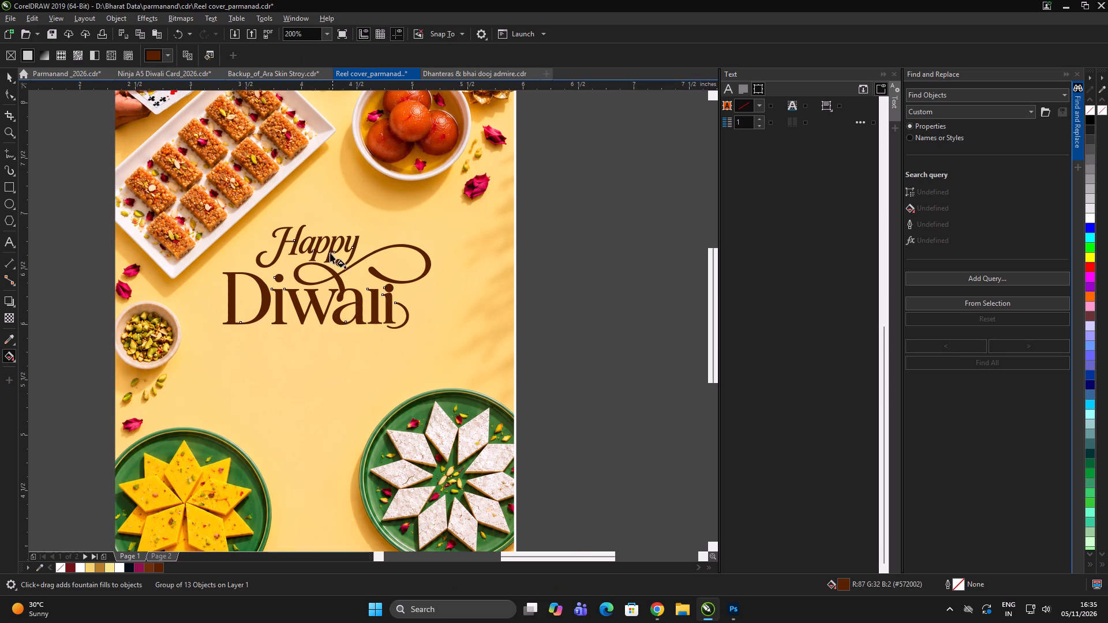
left_click_drag(325, 235, 324, 318, "shift")
left_click(162, 569)
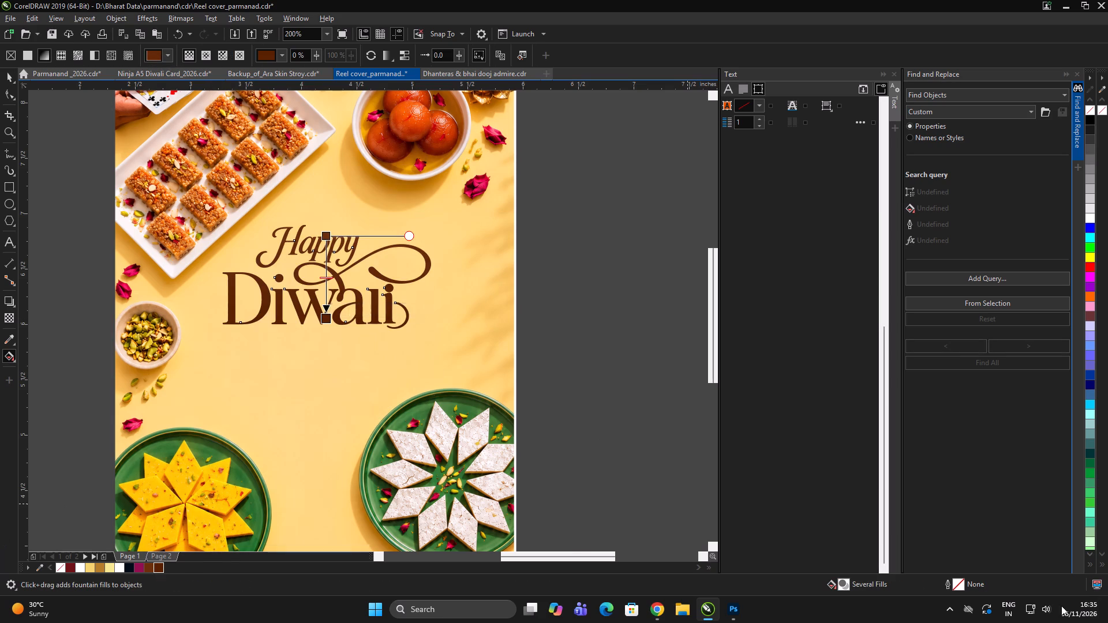
Set the lower end colour of the lettering's fountain fill to reddish brown #9C2A00.
left_click(327, 320)
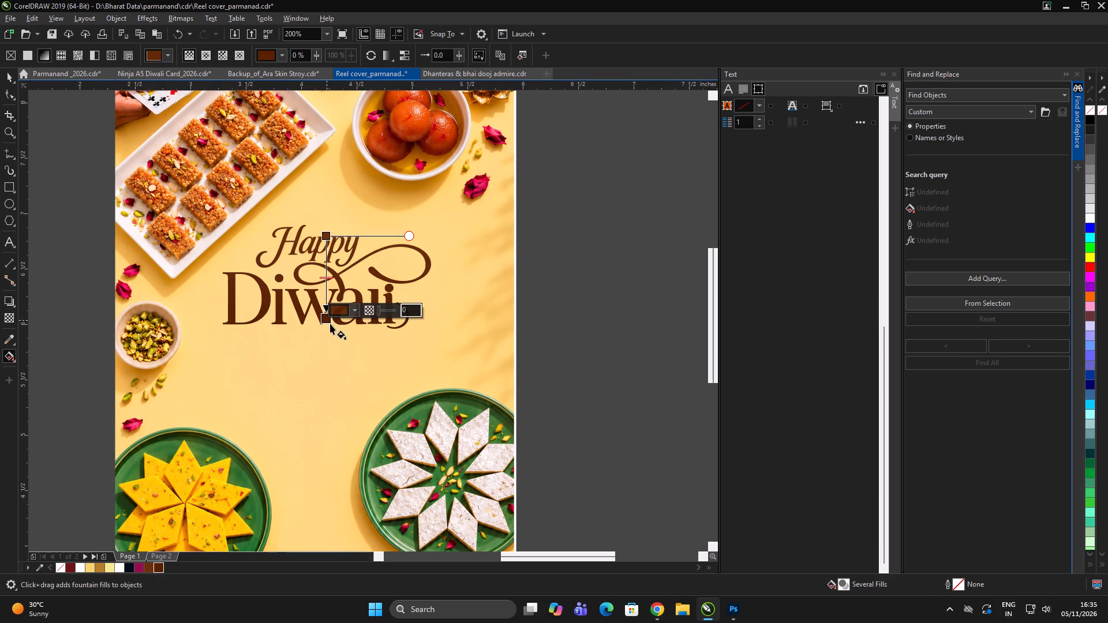
left_click(357, 312)
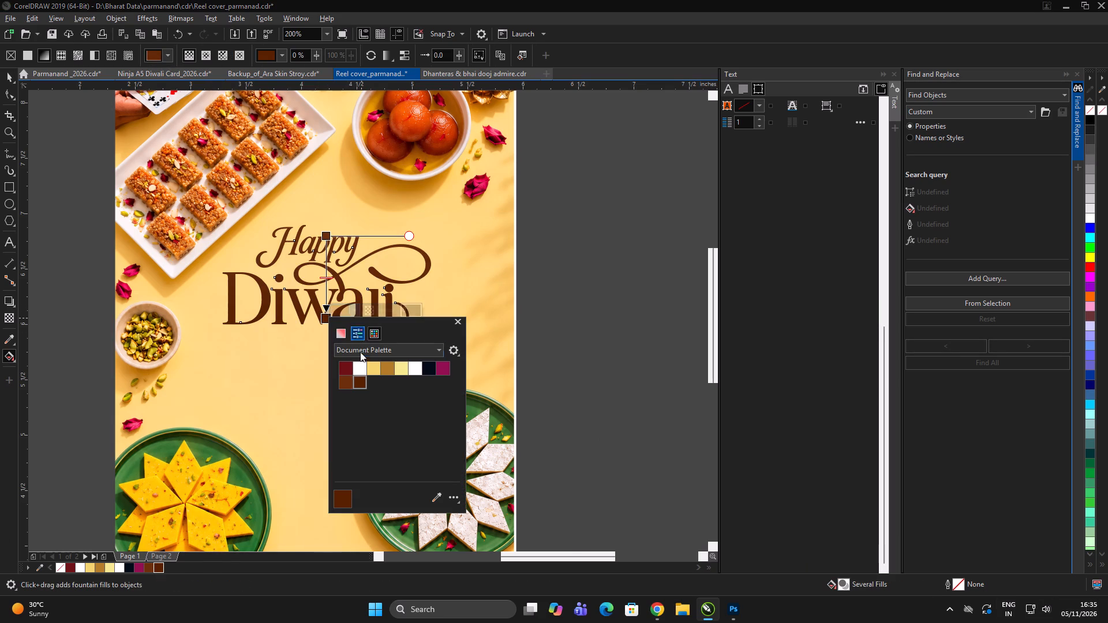
left_click(345, 337)
left_click_drag(391, 408, 418, 408)
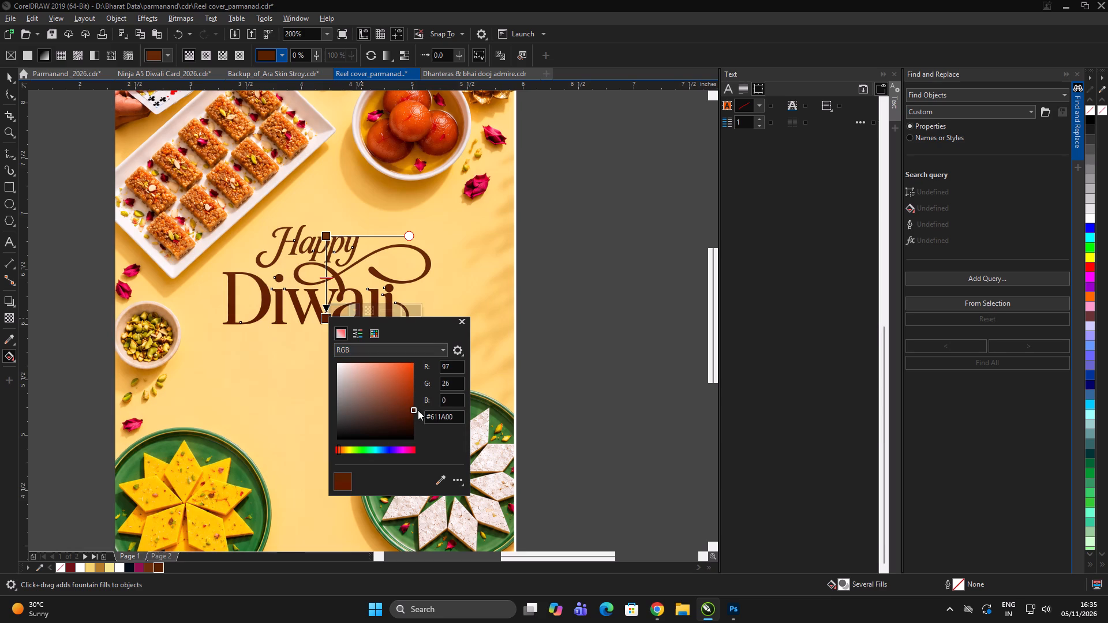
left_click_drag(413, 411, 409, 401)
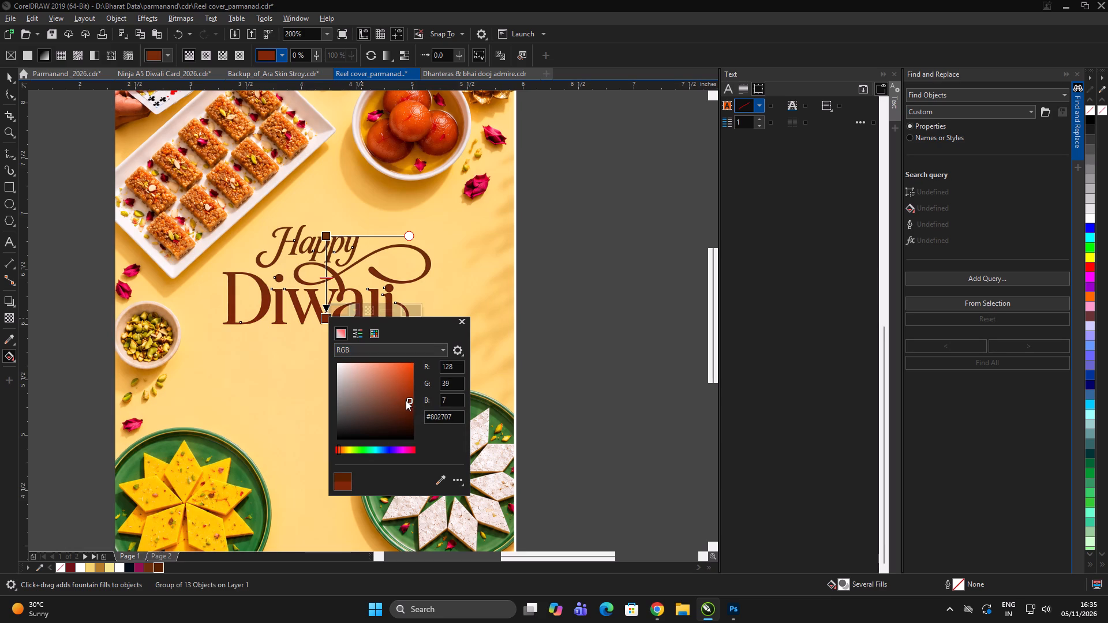
left_click_drag(409, 400, 410, 409)
left_click_drag(409, 407, 412, 400)
left_click_drag(411, 400, 414, 391)
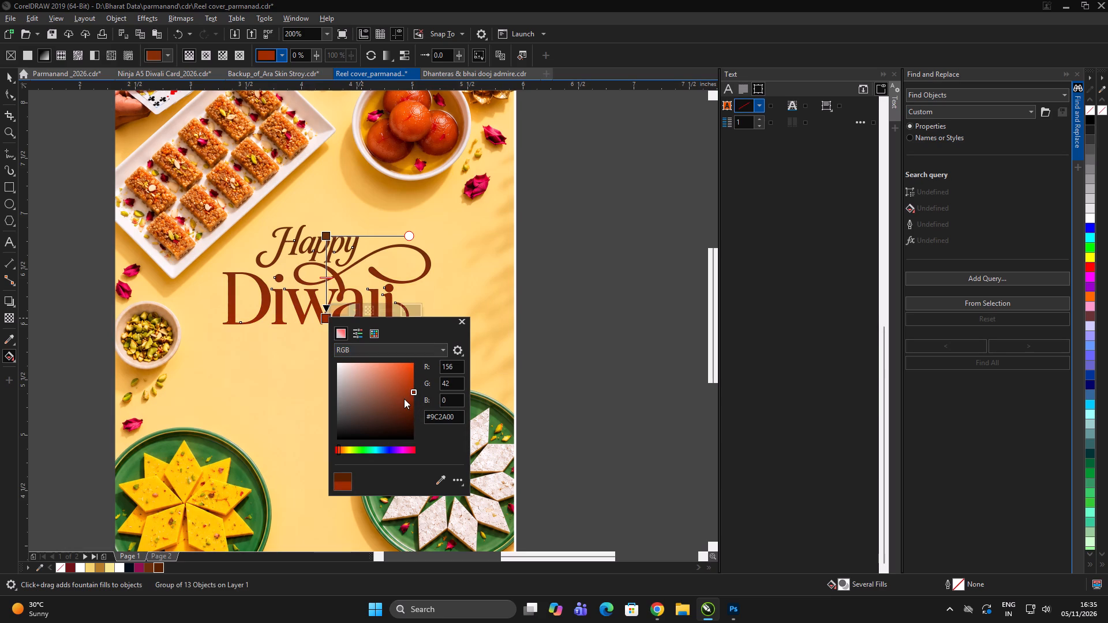
key("space")
double_click(575, 223)
Examine the gradient-filled Happy Diwali lettering up close and within the whole cover layout.
scroll(357, 322, "up", 4)
scroll(370, 316, "down", 4)
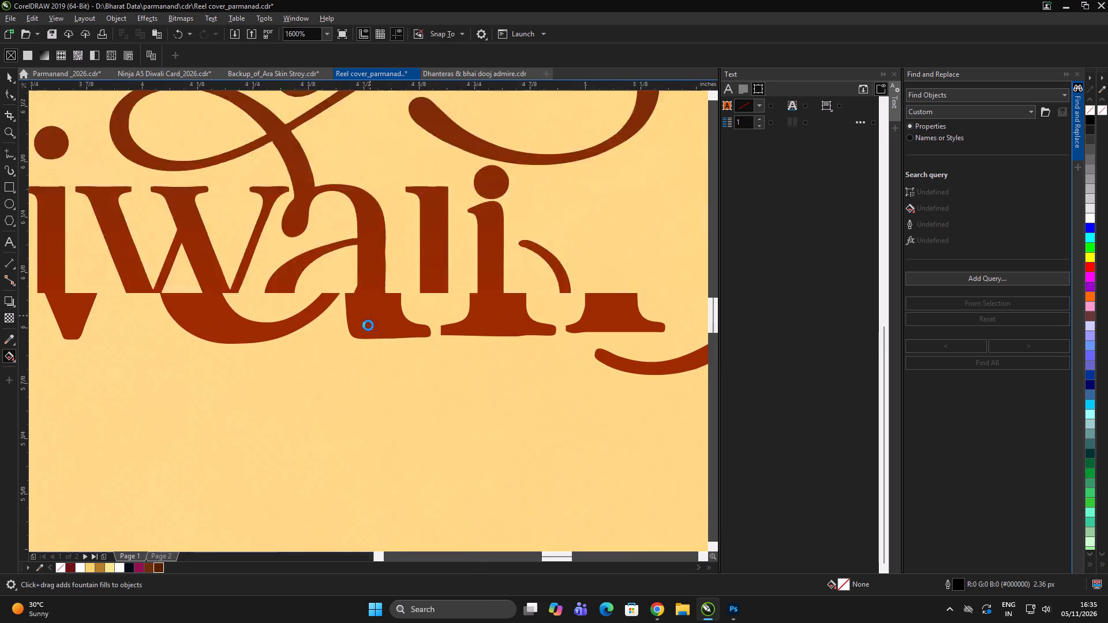
scroll(368, 325, "down", 3)
scroll(356, 267, "up", 4)
scroll(428, 275, "down", 2)
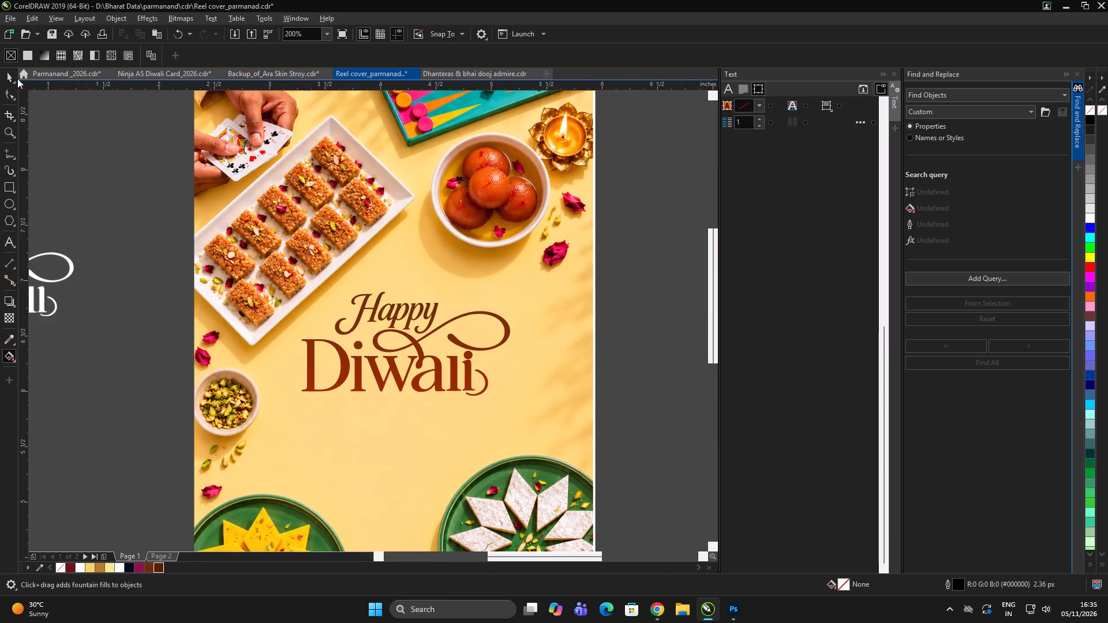
left_click(8, 72)
scroll(508, 306, "down", 1)
left_click(590, 325)
double_click(596, 322)
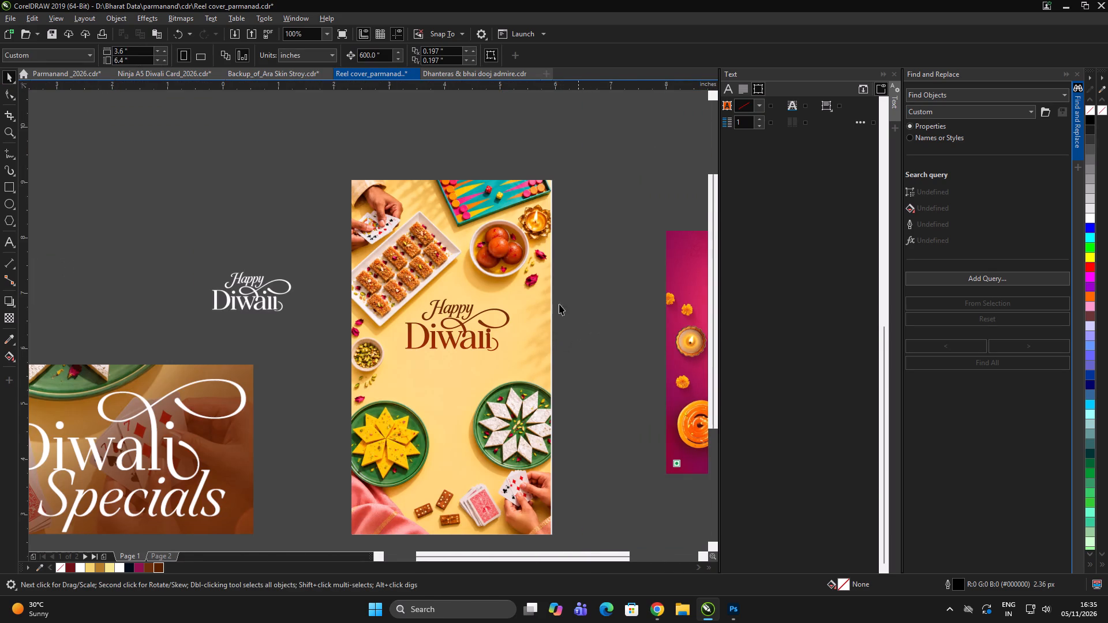
Centre the sweets background image on the page.
scroll(513, 260, "up", 1)
left_click(499, 256)
key("p")
triple_click(671, 249)
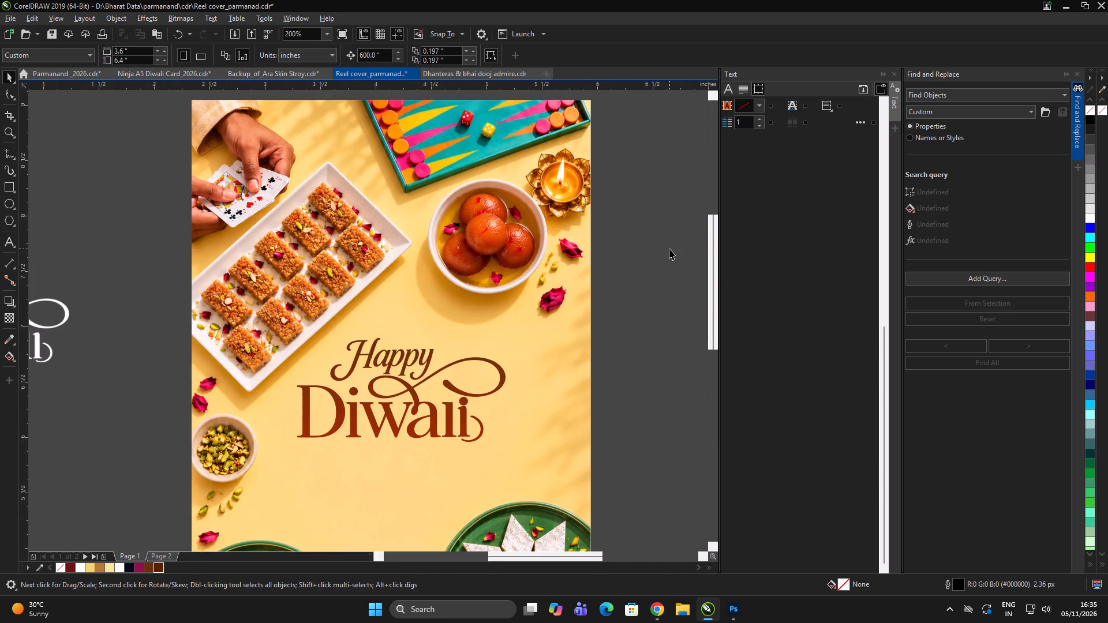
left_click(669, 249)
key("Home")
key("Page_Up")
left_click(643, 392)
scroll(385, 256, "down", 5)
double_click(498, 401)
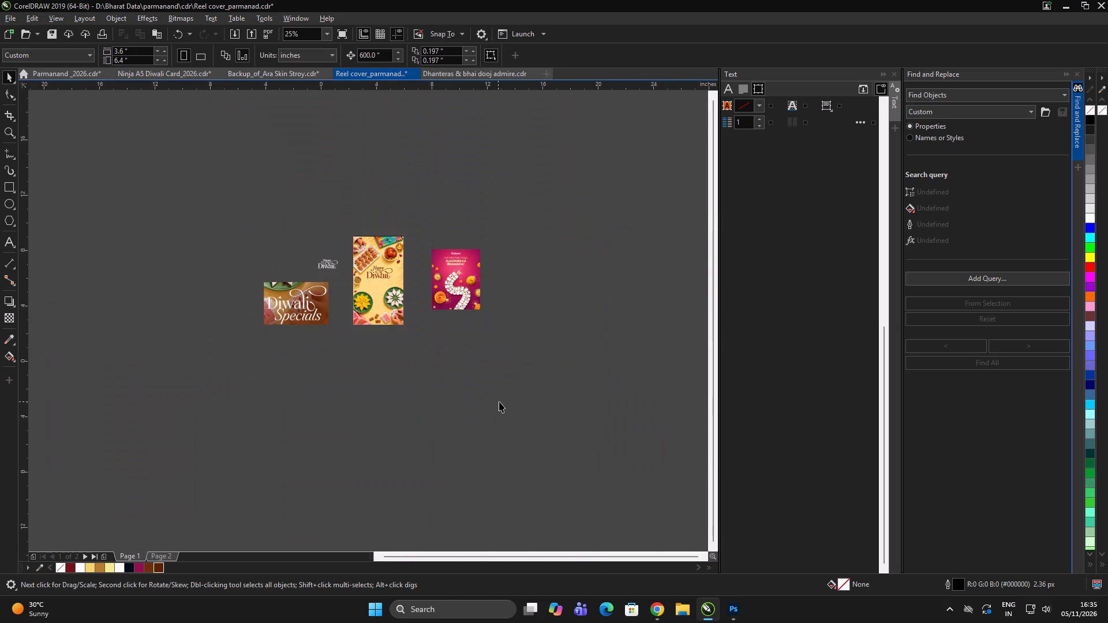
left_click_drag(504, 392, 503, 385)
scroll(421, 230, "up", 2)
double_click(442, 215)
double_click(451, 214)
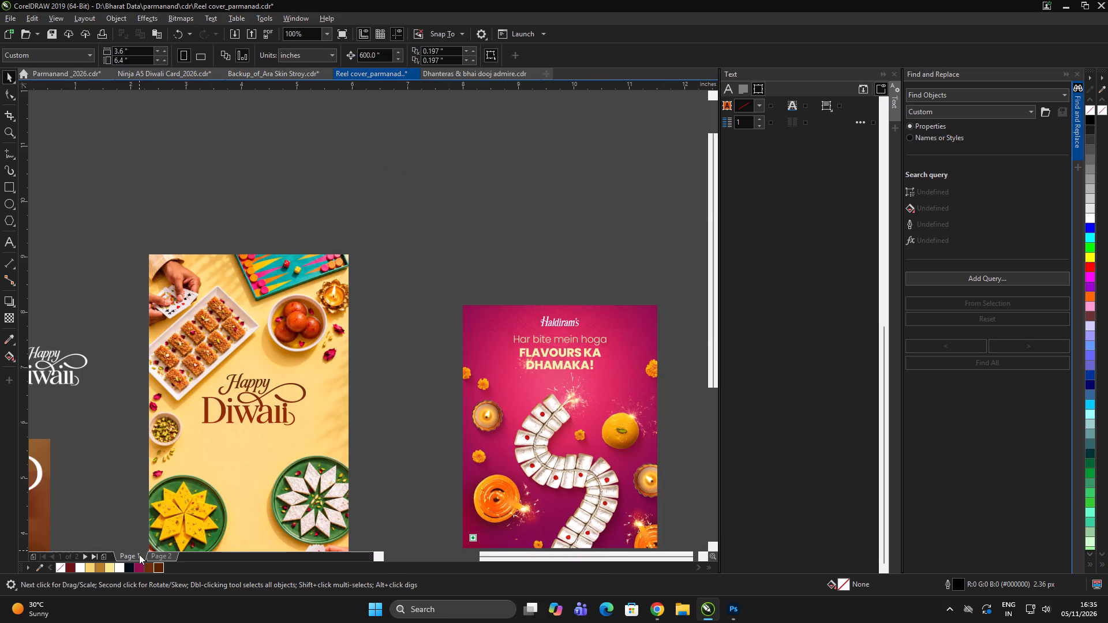
Ungroup the red Ganesh festival cover on Page 2, including the nested group that holds its text and artwork.
left_click(161, 554)
left_click(259, 414)
scroll(260, 414, "up", 2)
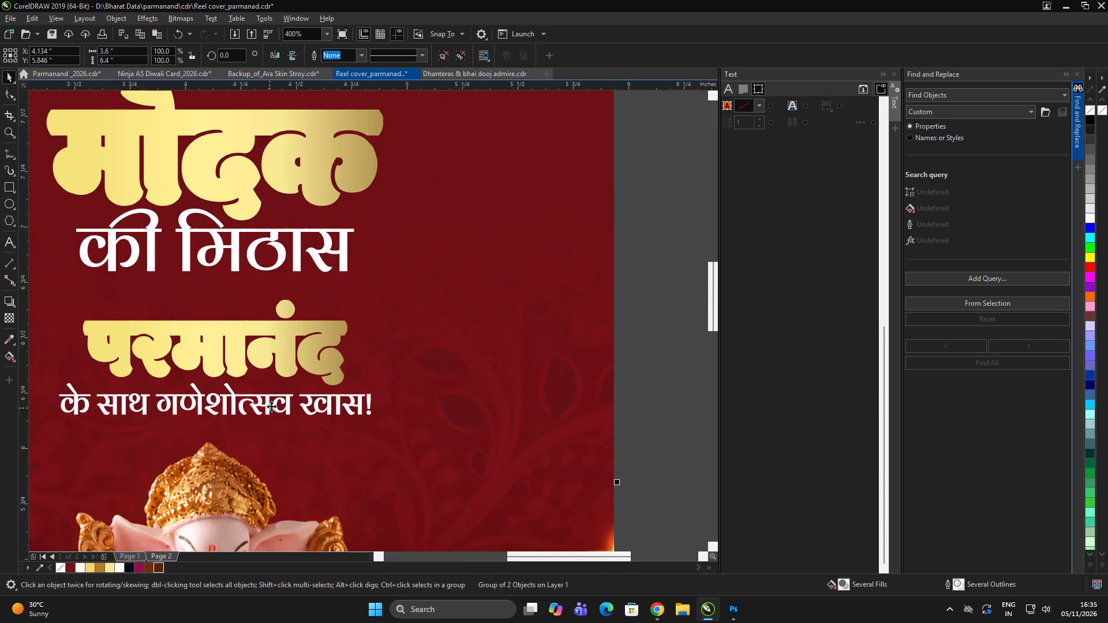
left_click(271, 406)
scroll(291, 399, "down", 2)
key("ctrl+u")
left_click(552, 380, "ctrl")
left_click(309, 399)
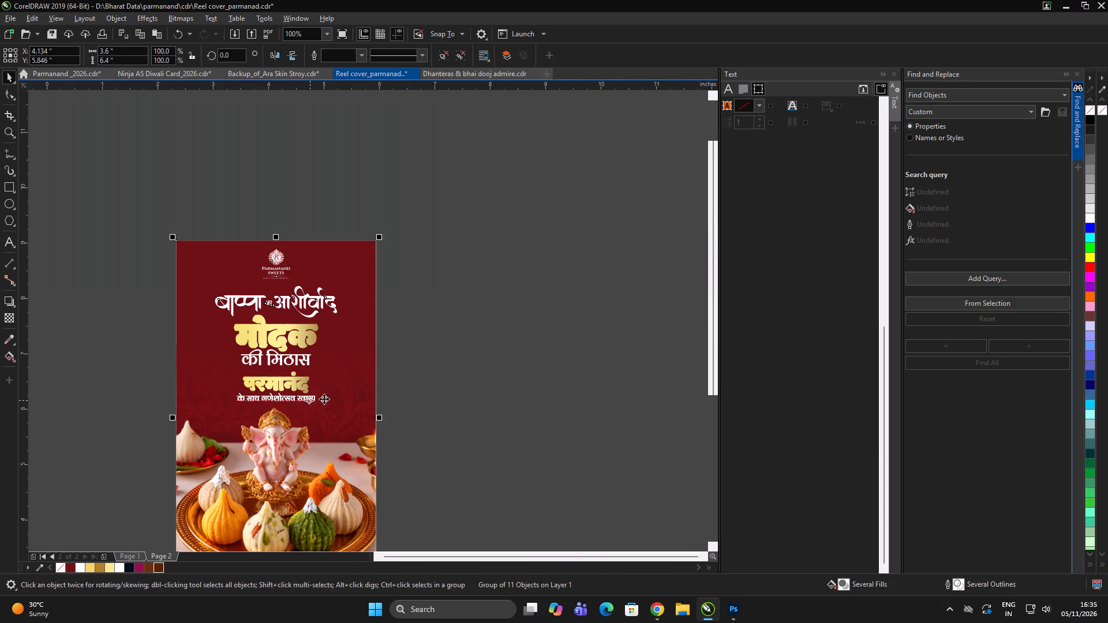
key("ctrl+u")
left_click(449, 368, "ctrl")
Bring the Hindi text lines of the Ganesh cover to the front of the layer.
left_click_drag(463, 261, 47, 445)
key("shift+Page_Up")
left_click(310, 411)
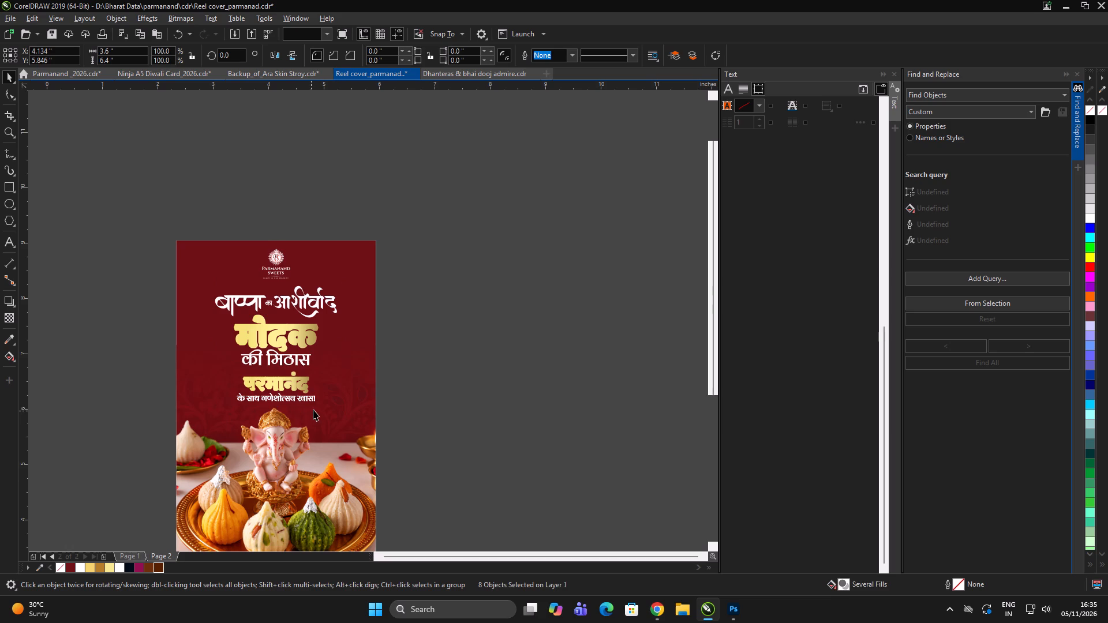
left_click(527, 389)
Copy the white tagline "के साथ गणेशोत्सव खास!" from Page 2 and place it on Page 1 just below the Happy Diwali lettering.
left_click(305, 400)
key("ctrl+c")
left_click(508, 394, "ctrl")
left_click_drag(509, 394, 493, 401)
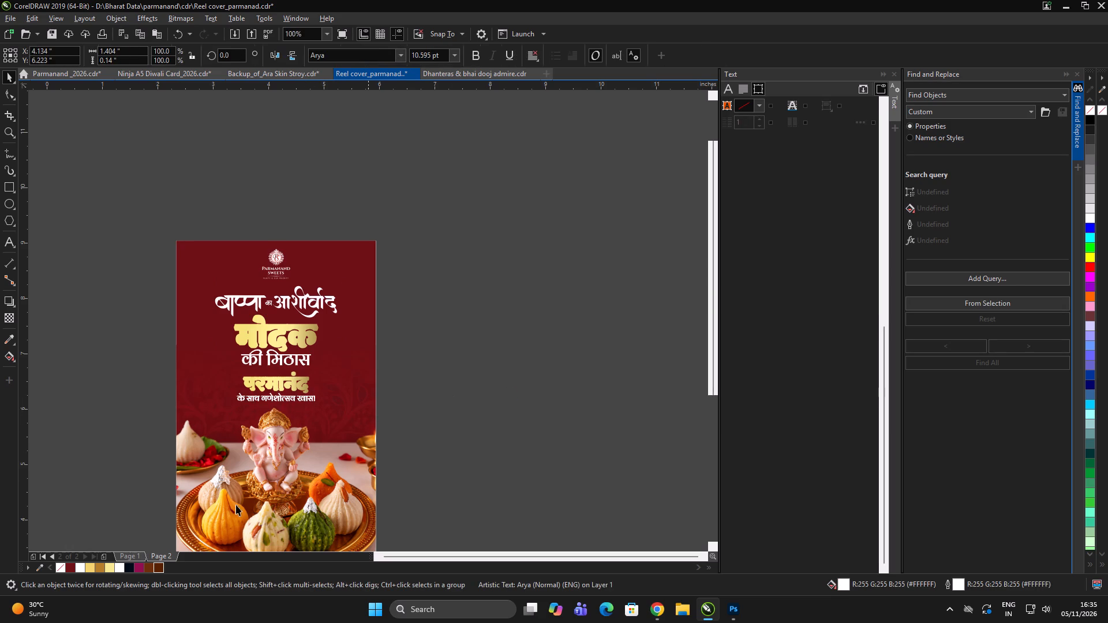
left_click(158, 558)
left_click(136, 554)
left_click(497, 430)
key("ctrl+v")
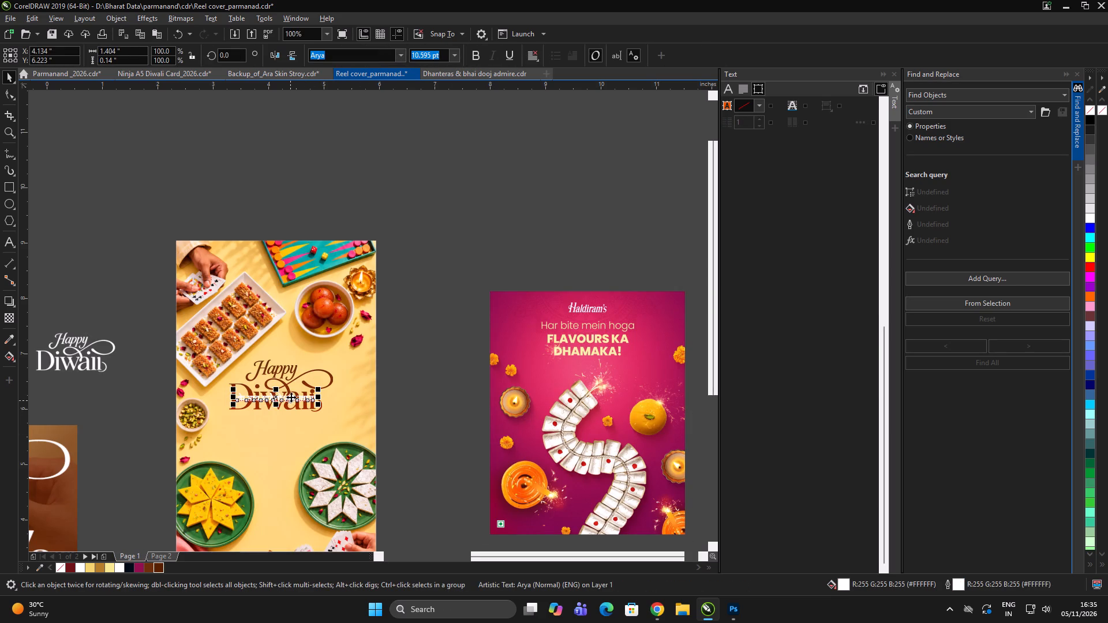
left_click_drag(292, 395, 287, 424)
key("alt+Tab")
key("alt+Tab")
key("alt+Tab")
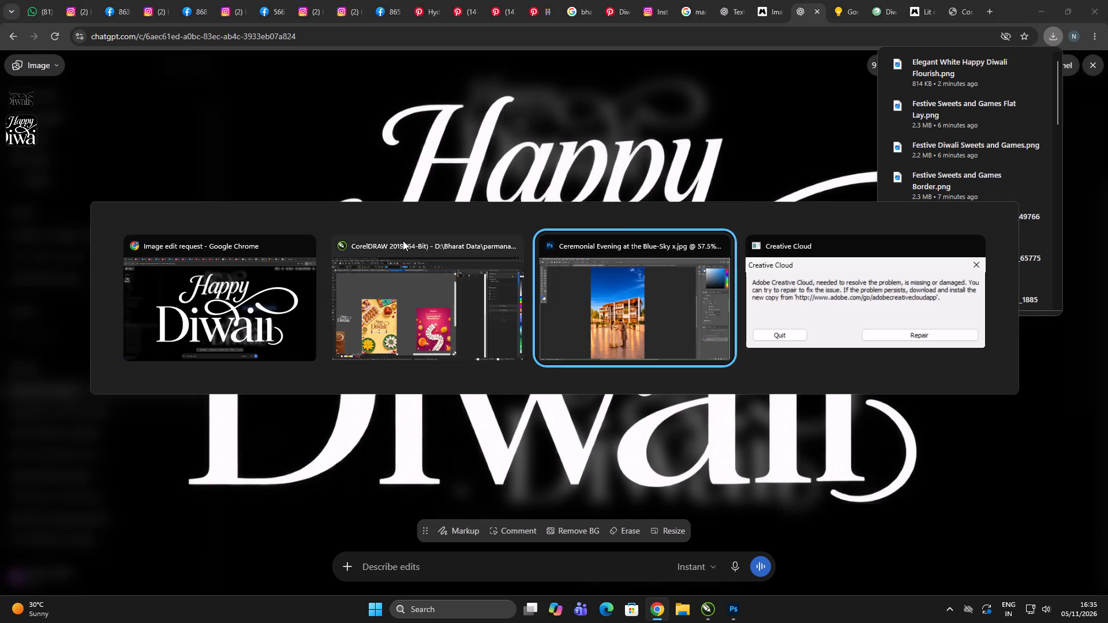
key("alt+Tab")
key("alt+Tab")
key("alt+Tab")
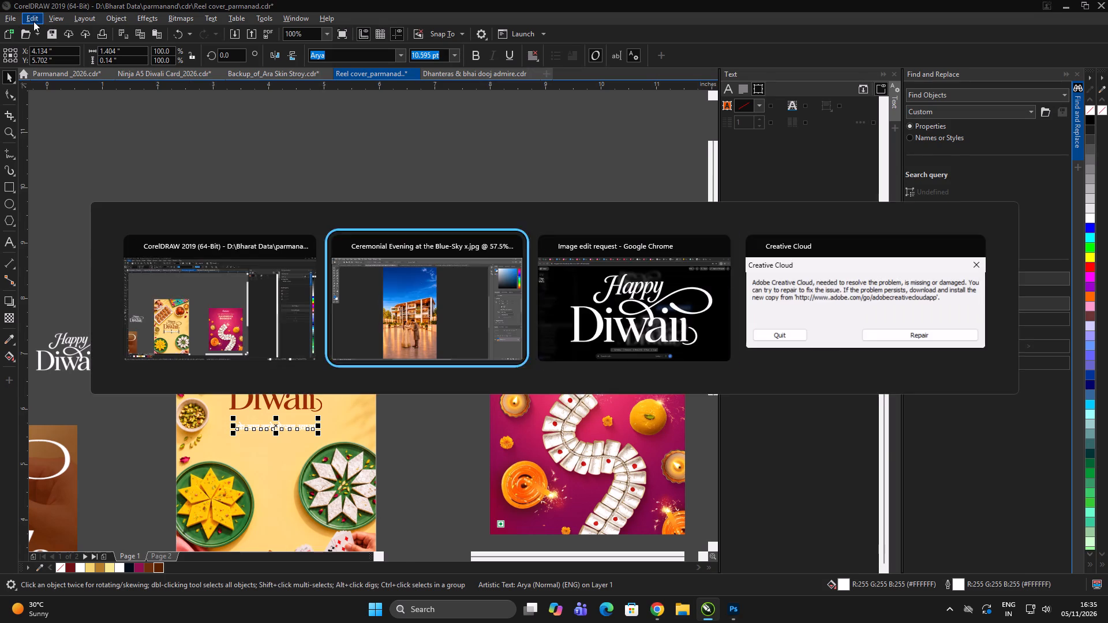
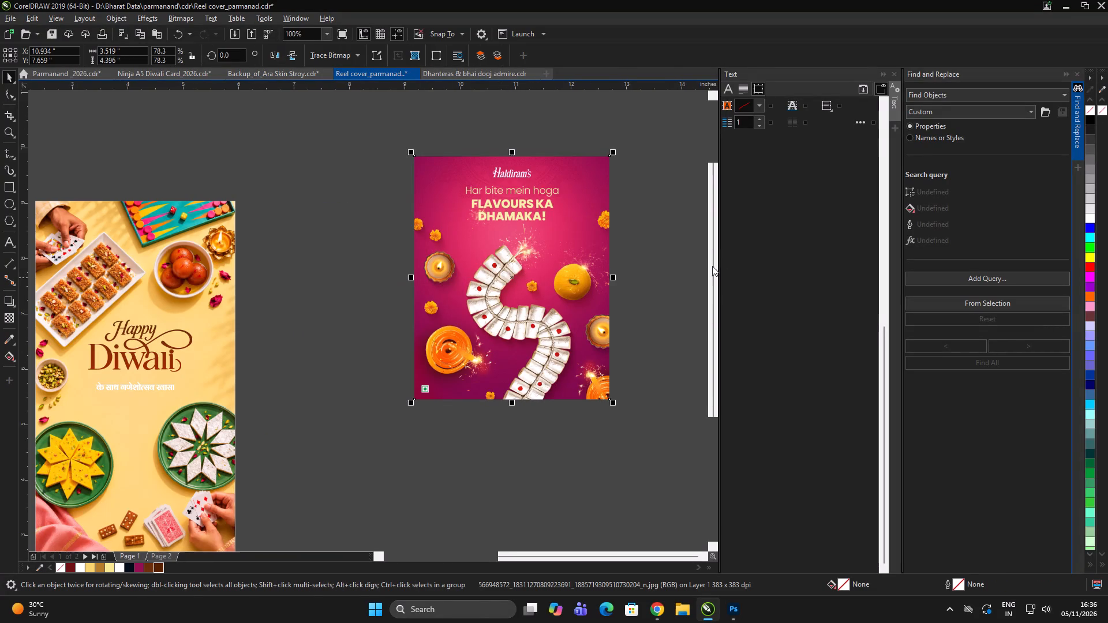
Examine the pink Haldiram's reference poster up close and alongside the Happy Diwali cover.
double_click(655, 325)
scroll(558, 266, "up", 1)
left_click(556, 261)
scroll(414, 295, "down", 1)
double_click(611, 284)
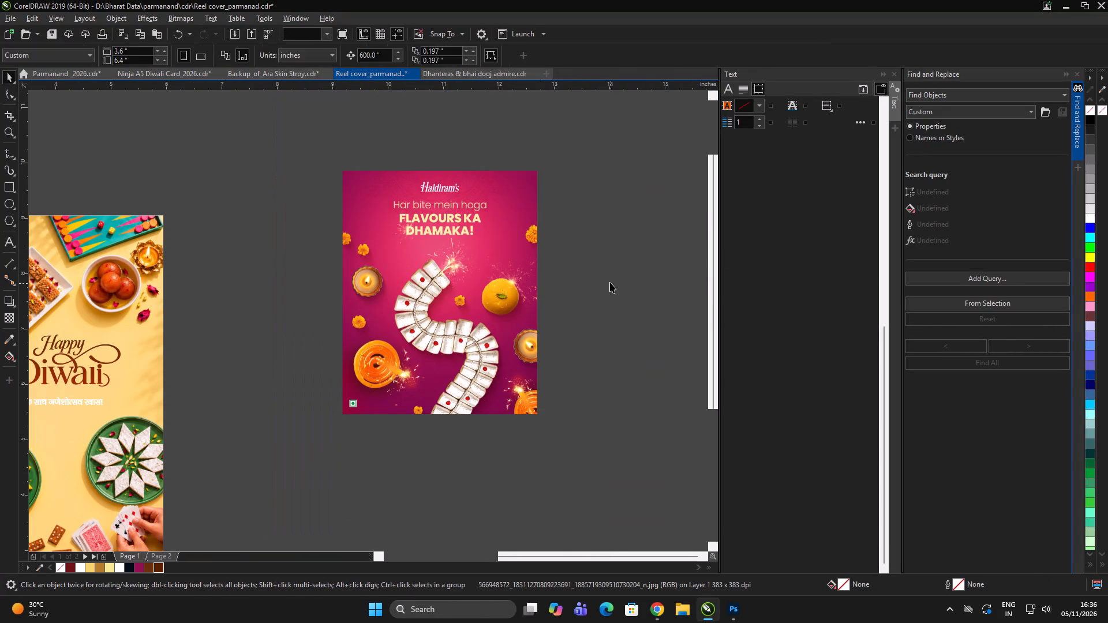
left_click(459, 268)
scroll(462, 200, "up", 2)
scroll(358, 200, "down", 3)
double_click(508, 222)
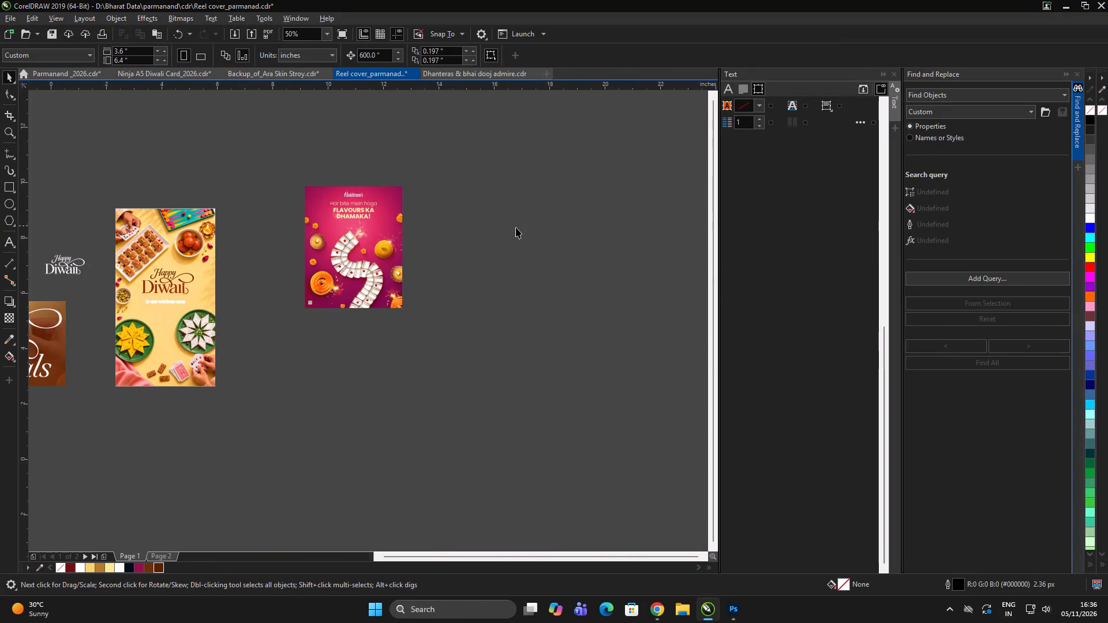
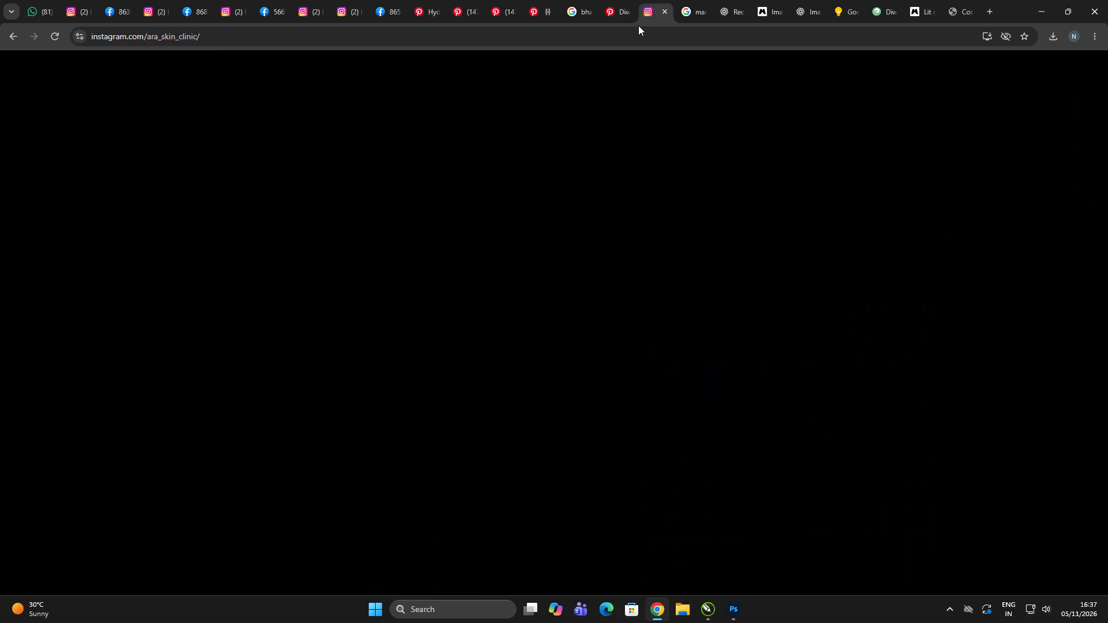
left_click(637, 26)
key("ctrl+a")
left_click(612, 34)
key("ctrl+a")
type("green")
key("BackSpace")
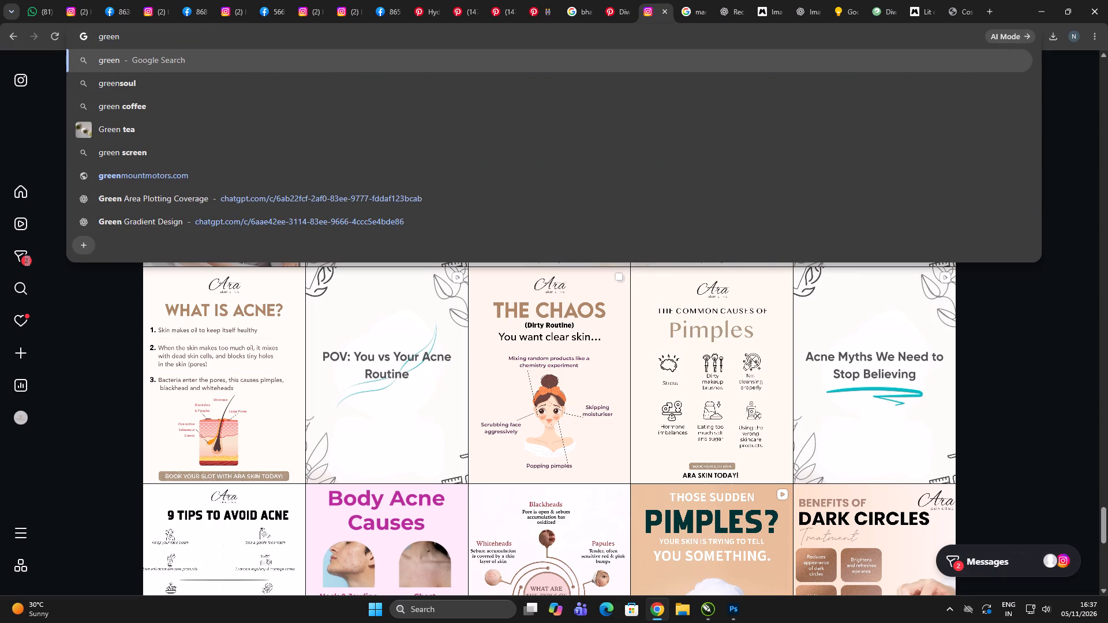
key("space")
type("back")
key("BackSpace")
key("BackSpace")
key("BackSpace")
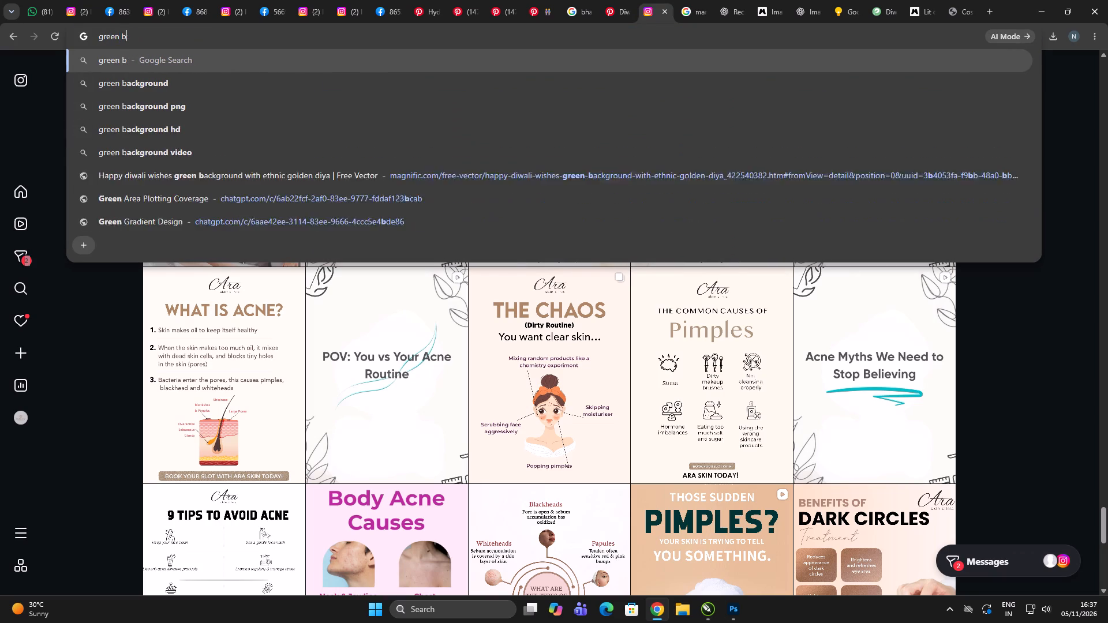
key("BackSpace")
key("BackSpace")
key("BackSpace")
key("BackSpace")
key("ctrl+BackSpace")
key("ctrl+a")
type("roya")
Search Pinterest for "royal green mithai poster".
left_click(552, 0)
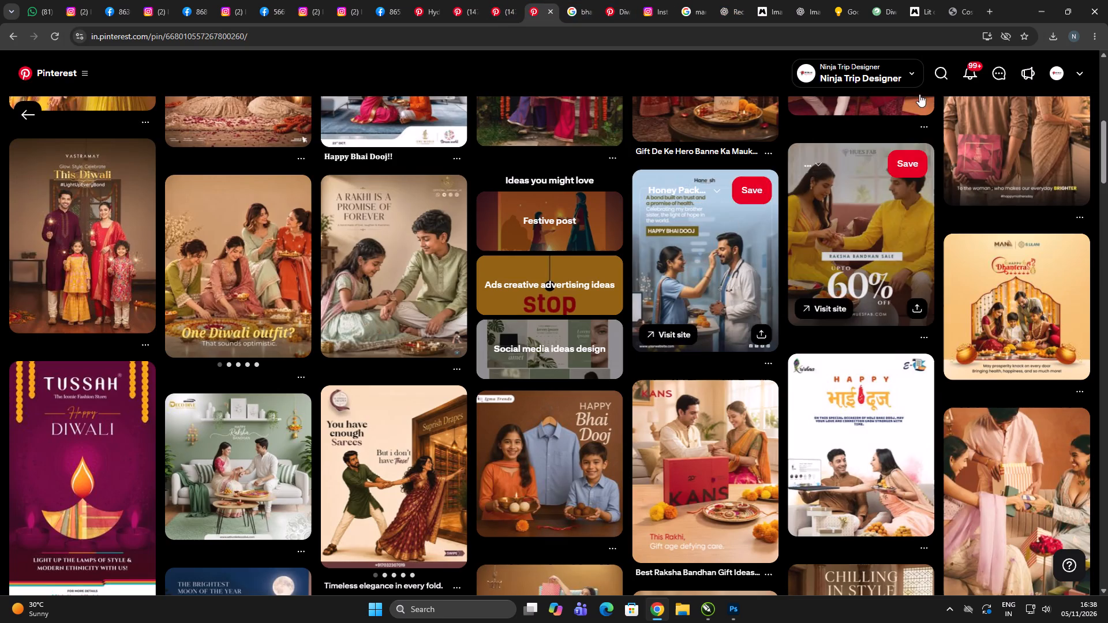
left_click(943, 73)
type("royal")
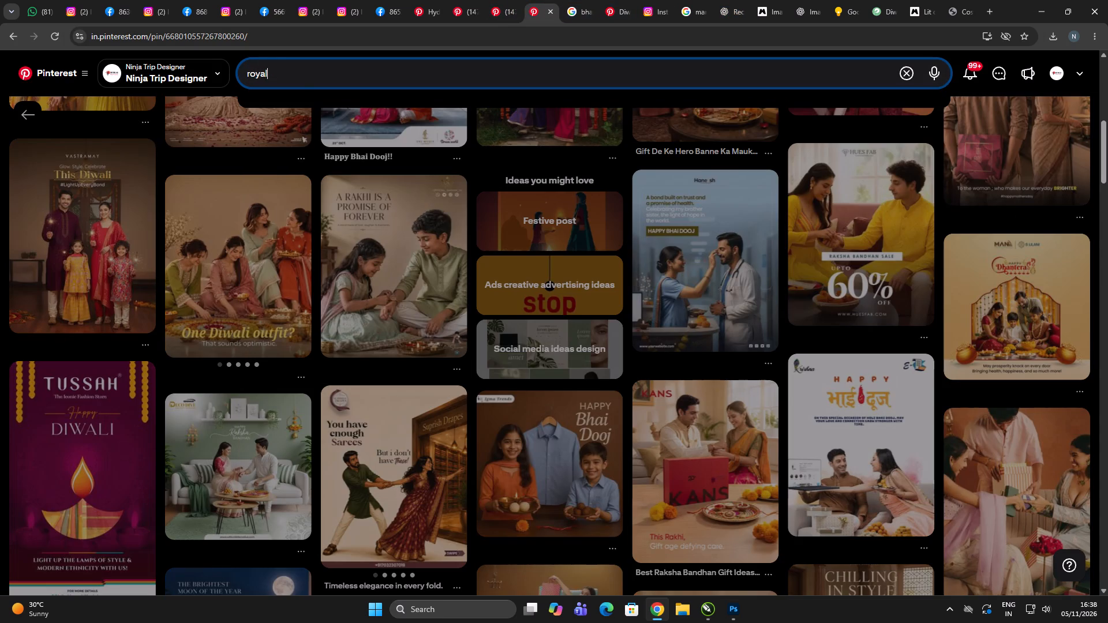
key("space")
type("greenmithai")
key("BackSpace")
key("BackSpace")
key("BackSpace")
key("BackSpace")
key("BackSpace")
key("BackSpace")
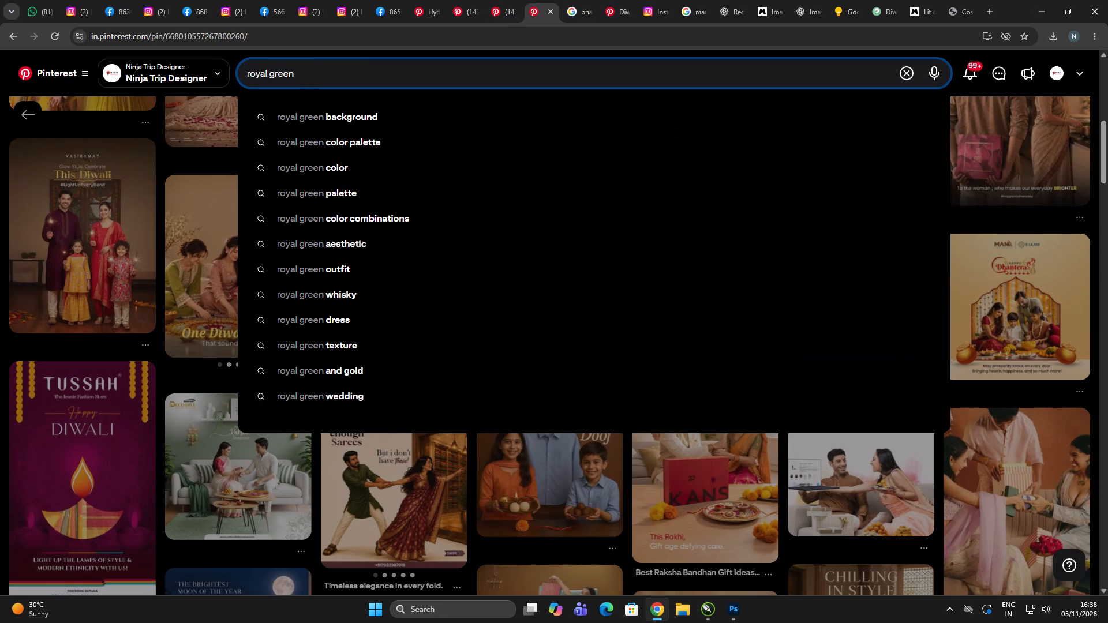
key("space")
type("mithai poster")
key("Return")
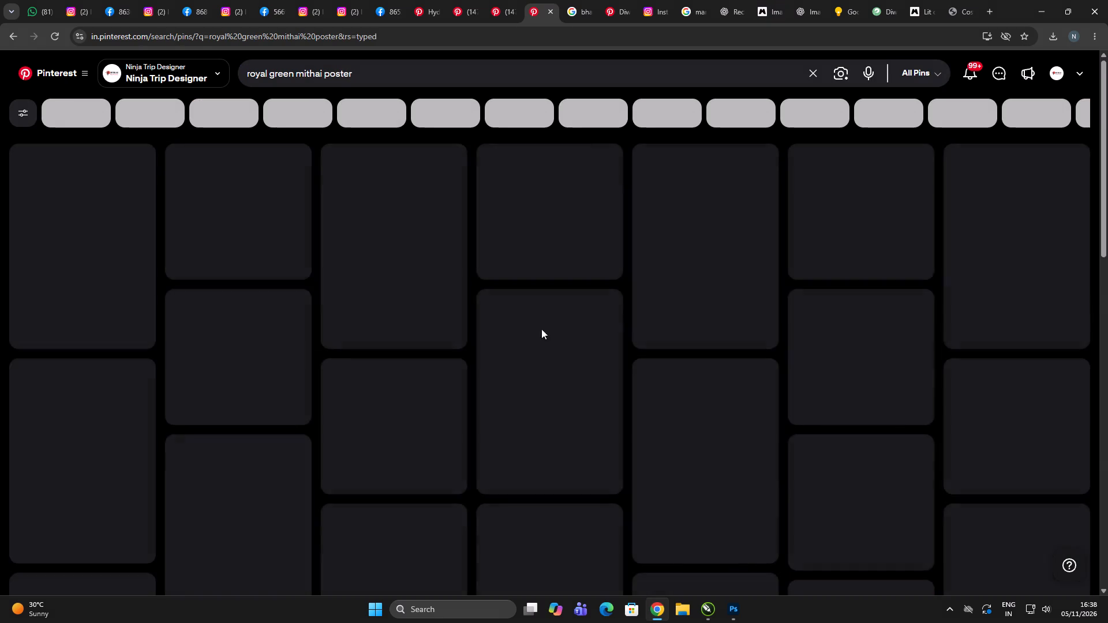
Look through the royal green mithai poster results for colour references and open the maroon Thandai Katli pin.
scroll(597, 280, "down", 3)
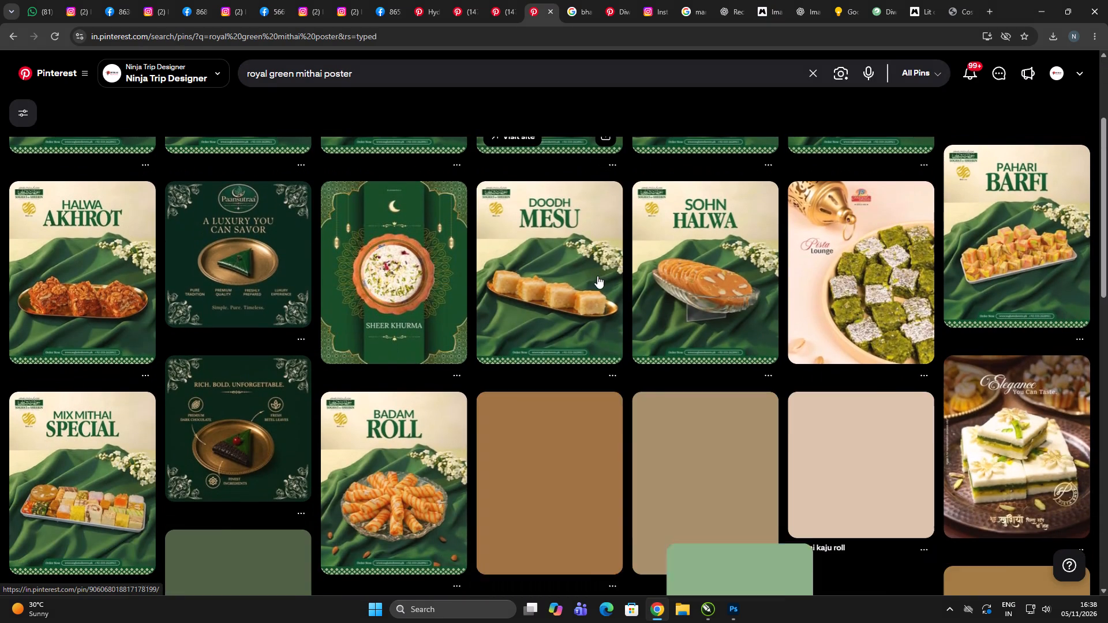
scroll(602, 271, "down", 8)
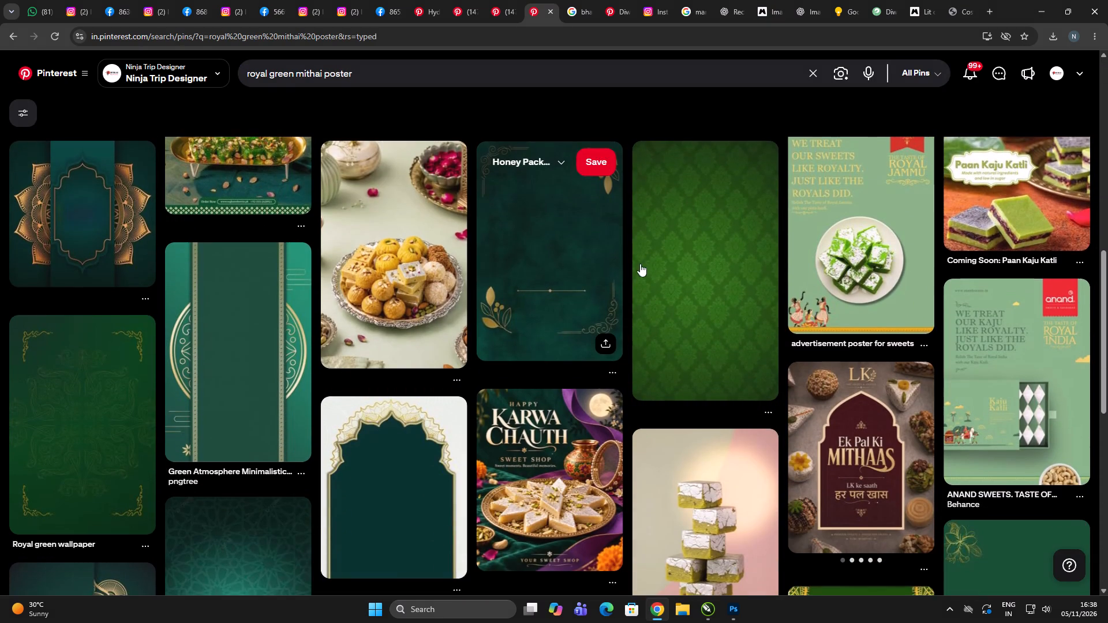
scroll(645, 264, "down", 3)
scroll(714, 267, "down", 6)
scroll(725, 267, "up", 2)
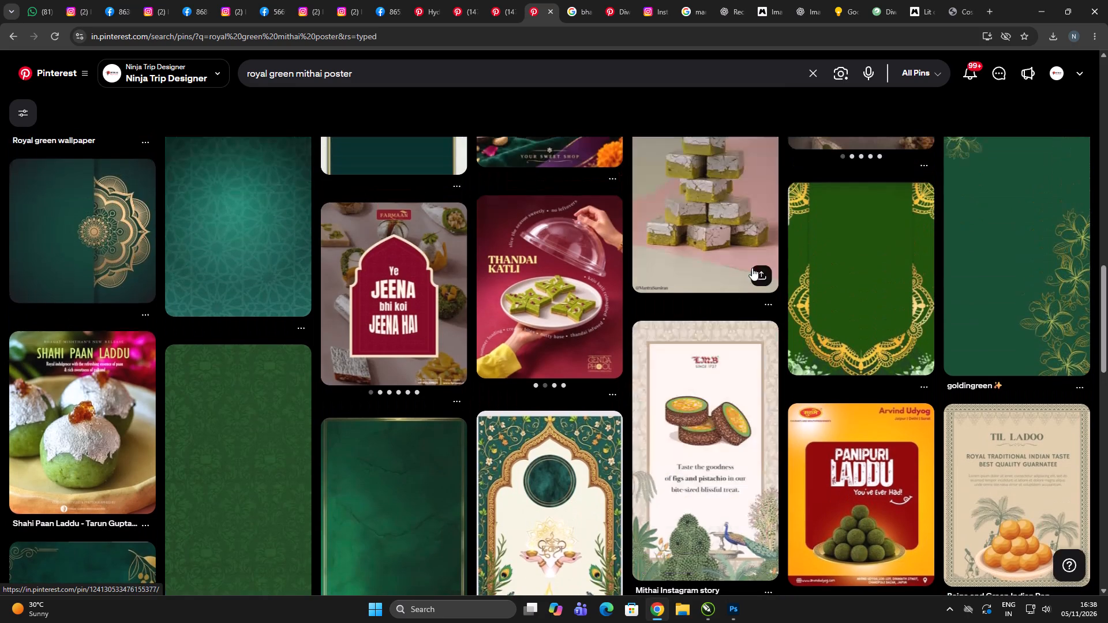
left_click(523, 268)
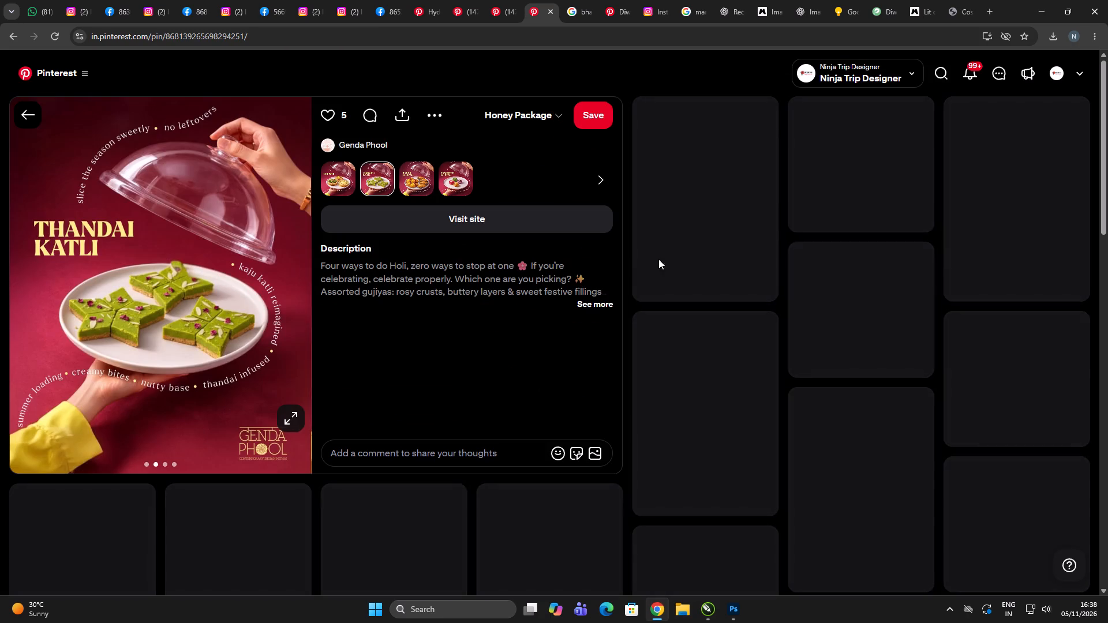
key("alt+Tab")
key("alt+Tab")
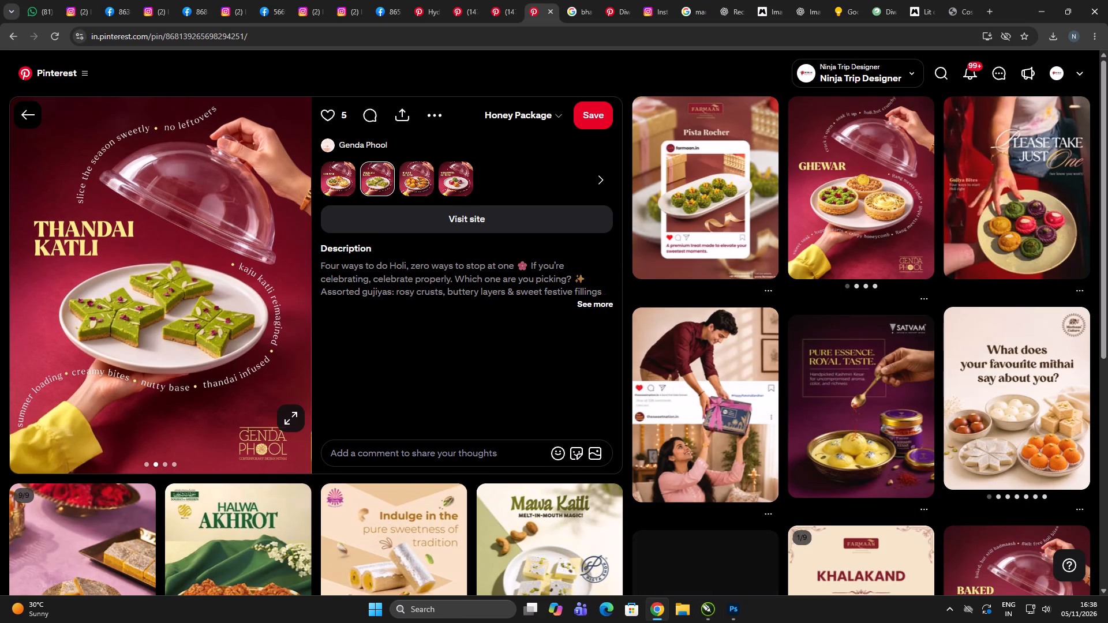
Look through the Pinterest pins related to the Thandai Katli poster and return to the search results.
scroll(579, 275, "down", 10)
scroll(545, 286, "up", 2)
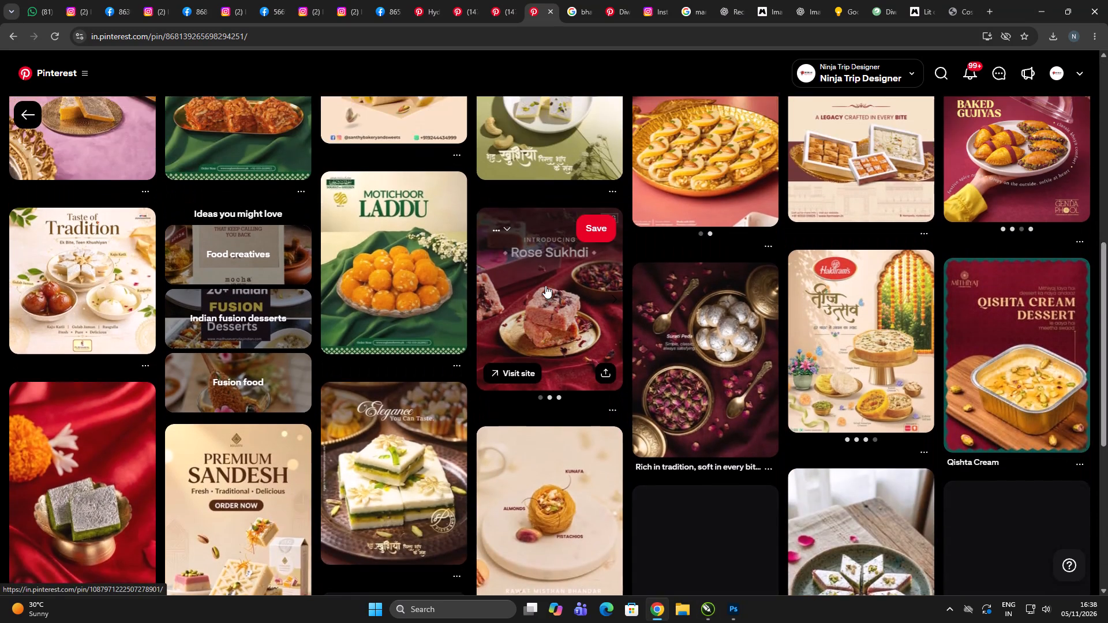
scroll(772, 250, "up", 5)
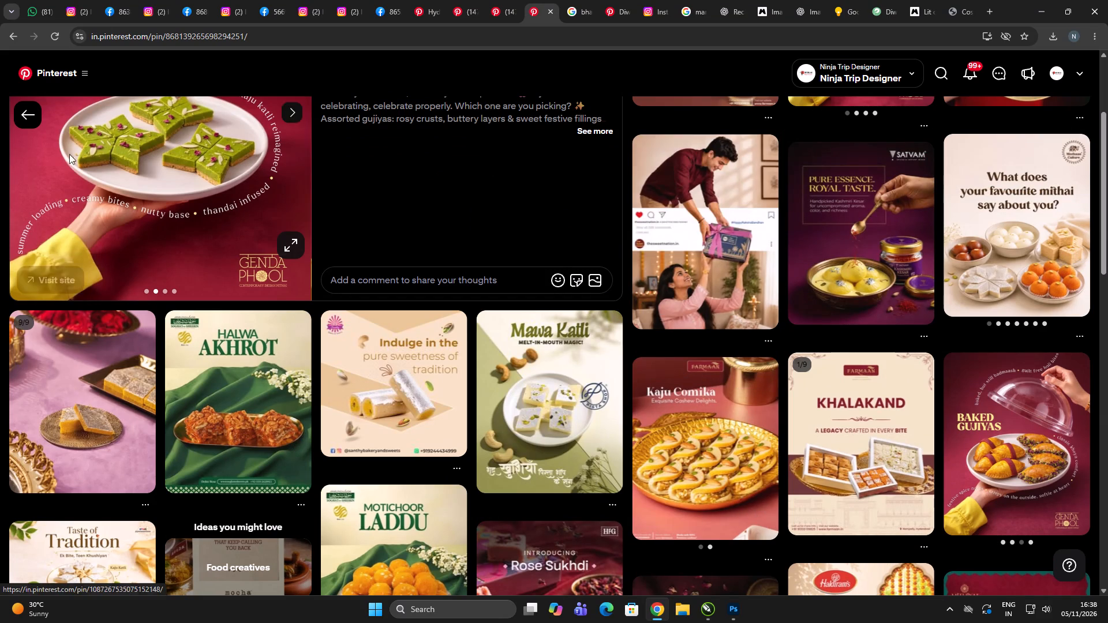
left_click(28, 114)
Examine the "royal green mithai poster" results for green background and sweets design references.
scroll(577, 282, "down", 5)
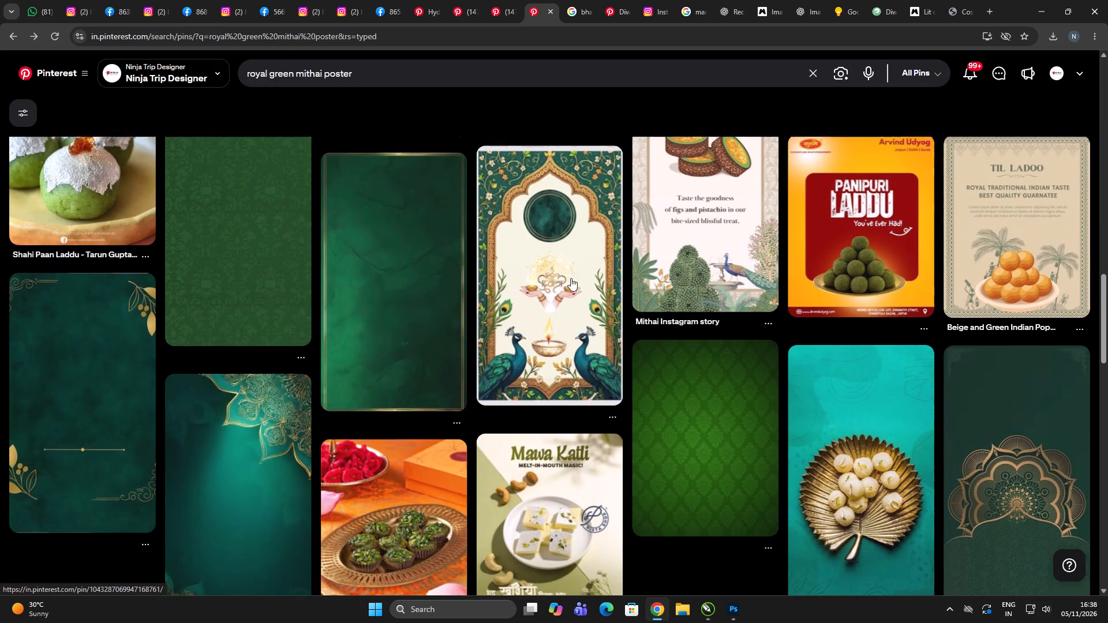
scroll(571, 272, "down", 5)
scroll(568, 276, "up", 3)
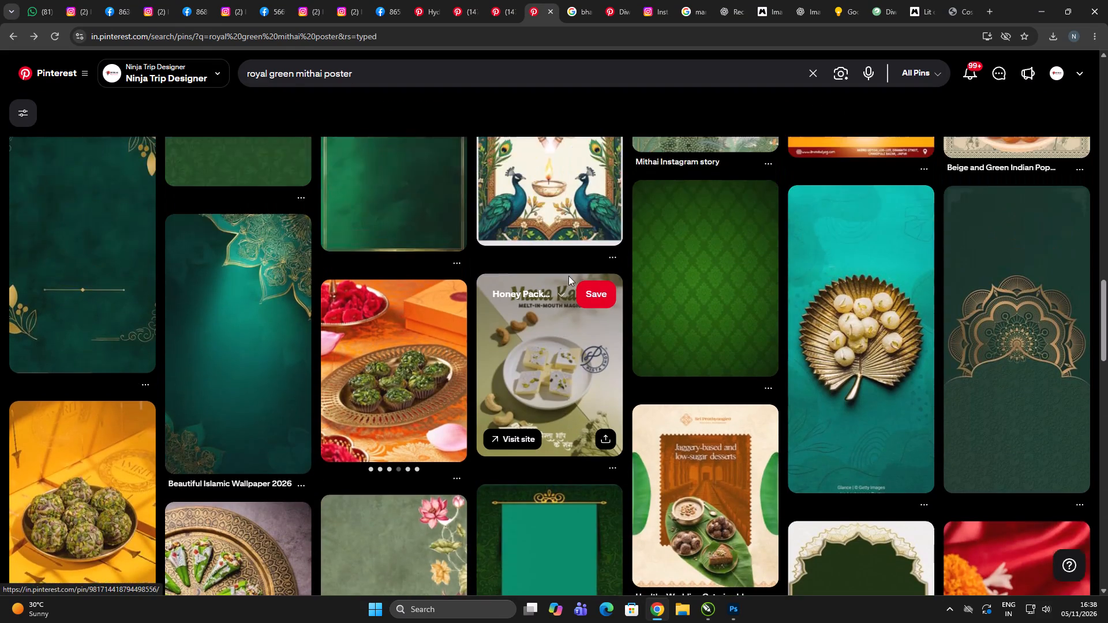
scroll(568, 276, "down", 12)
scroll(637, 212, "down", 3)
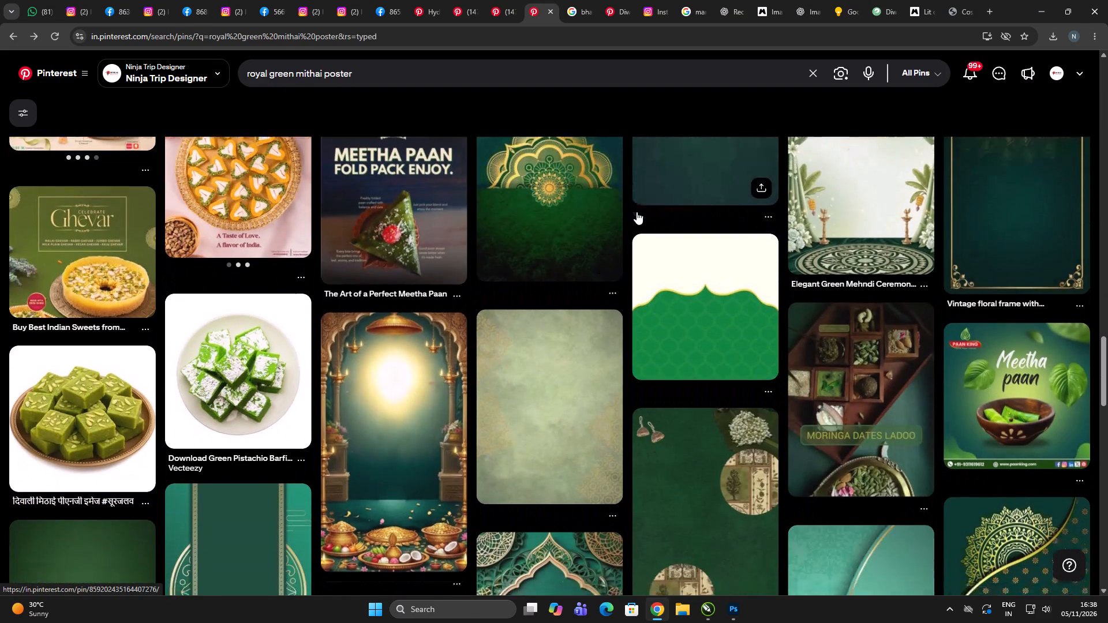
scroll(638, 212, "down", 6)
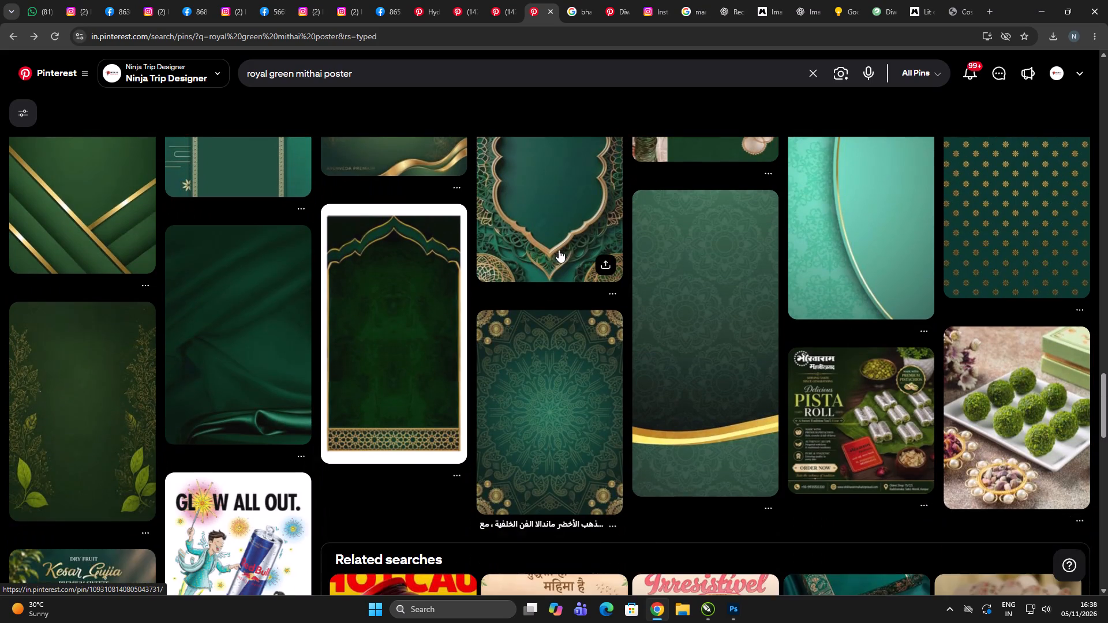
scroll(562, 254, "down", 3)
scroll(568, 253, "up", 20)
scroll(568, 253, "up", 6)
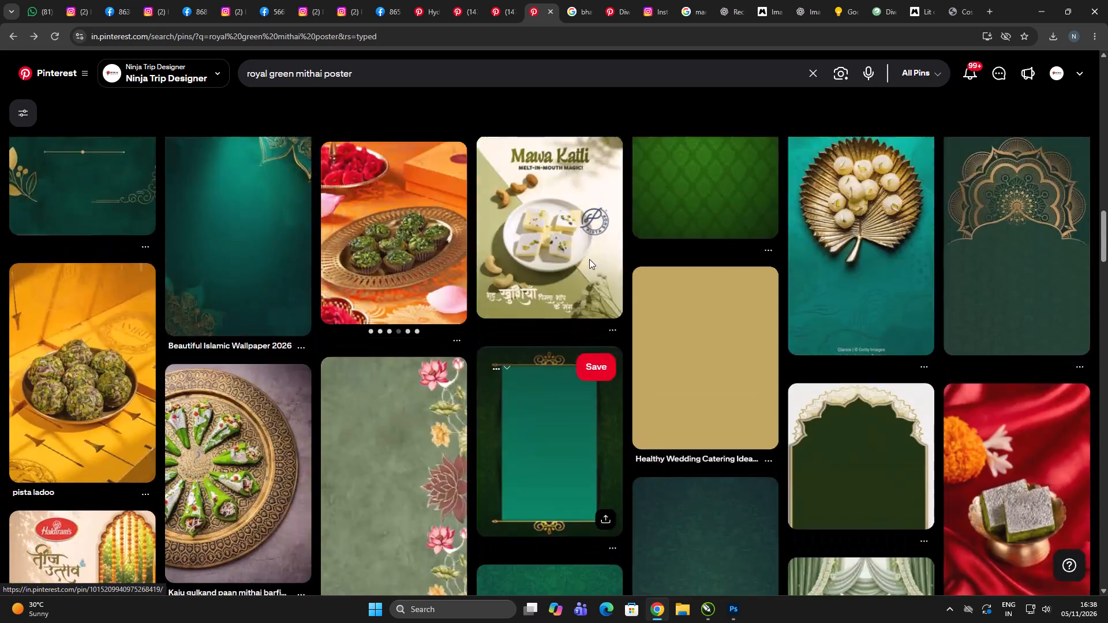
scroll(589, 259, "up", 20)
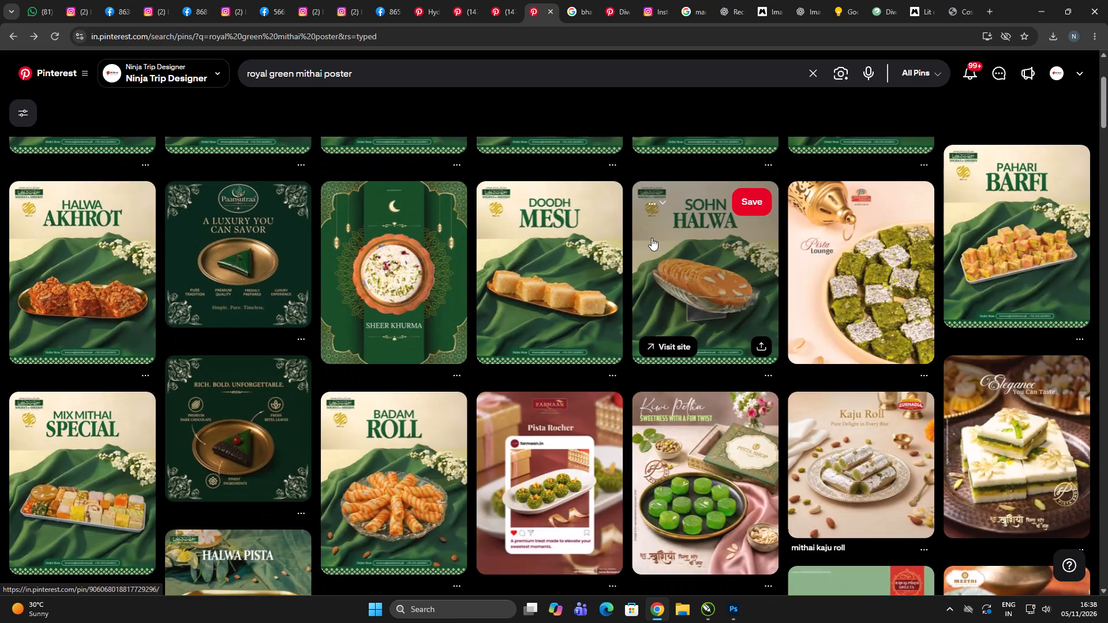
scroll(652, 238, "up", 5)
scroll(751, 218, "up", 8)
Search Pinterest for "green poster of mithai".
left_click(368, 76)
key("ctrl+a")
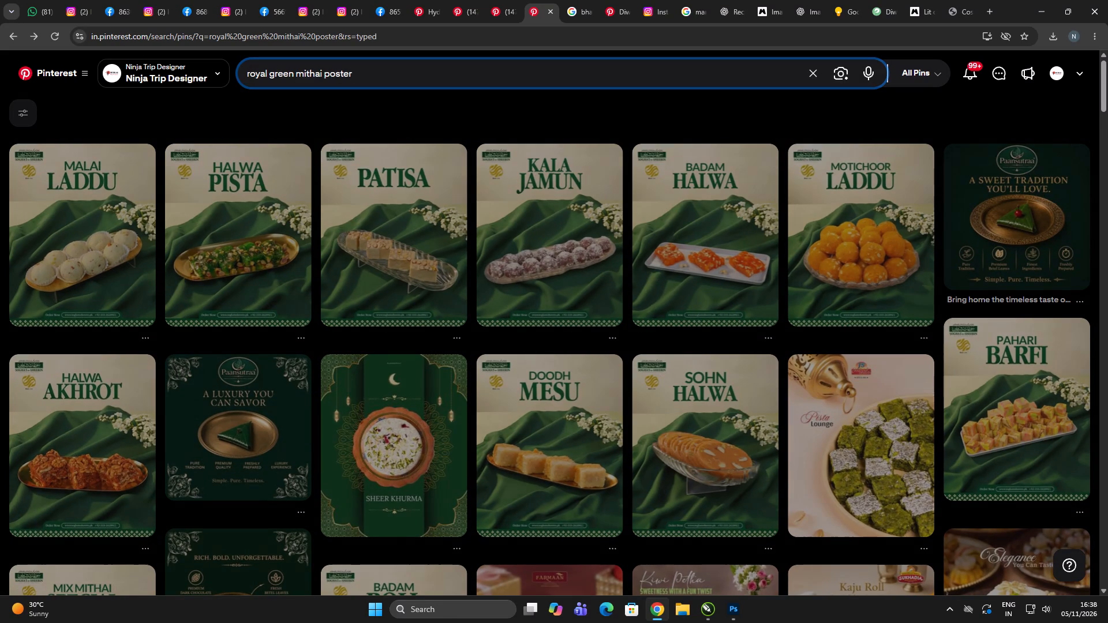
type("green mitha")
key("space")
key("BackSpace")
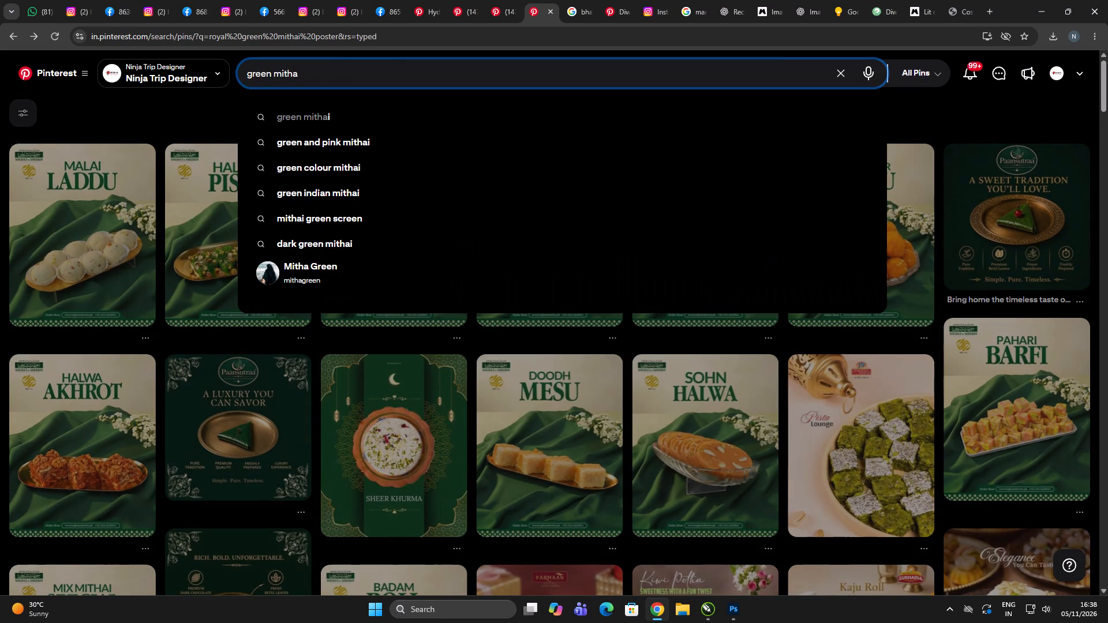
key("BackSpace")
key("BackSpace")
key("BackSpace")
key("BackSpace")
key("BackSpace")
key("space")
type("poster of mithai")
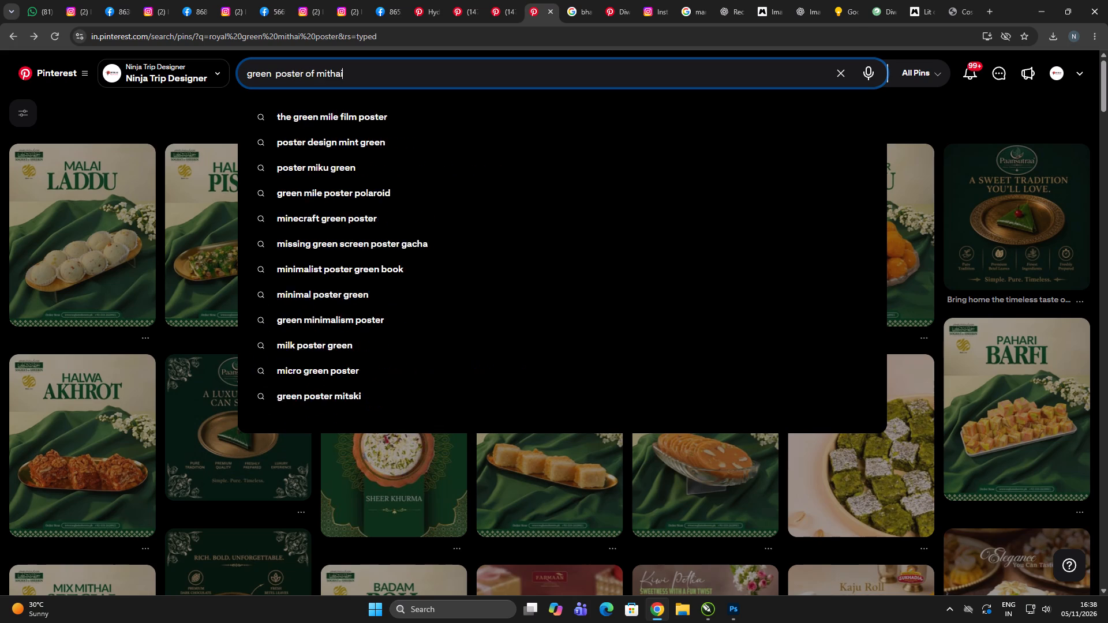
key("Return")
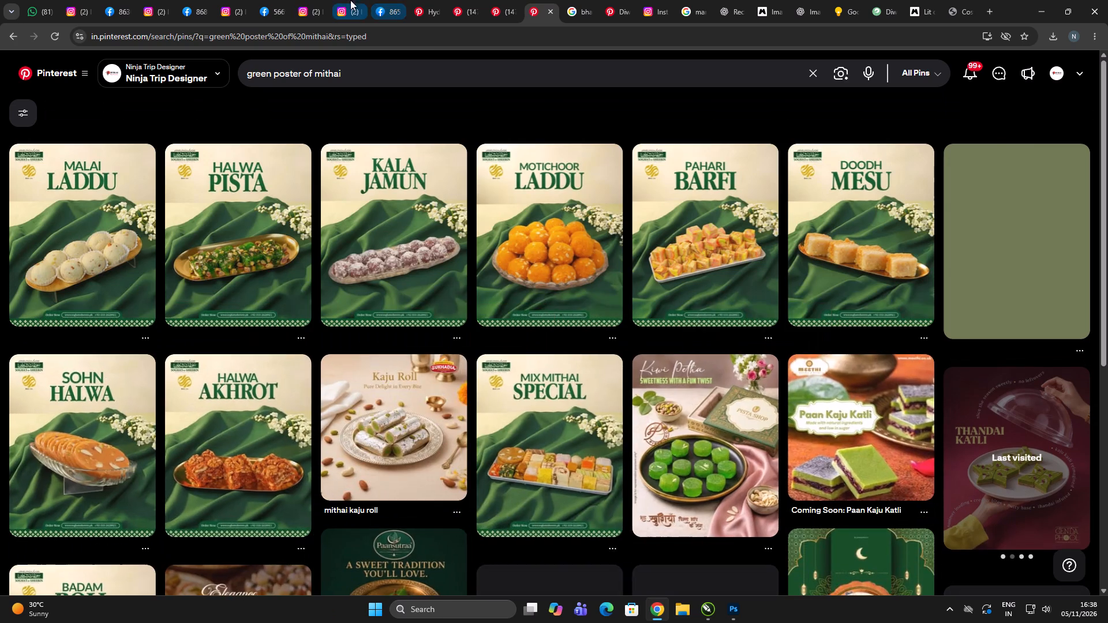
Examine the green mithai poster results for a suitable background colour and sweets layout reference.
scroll(563, 280, "down", 8)
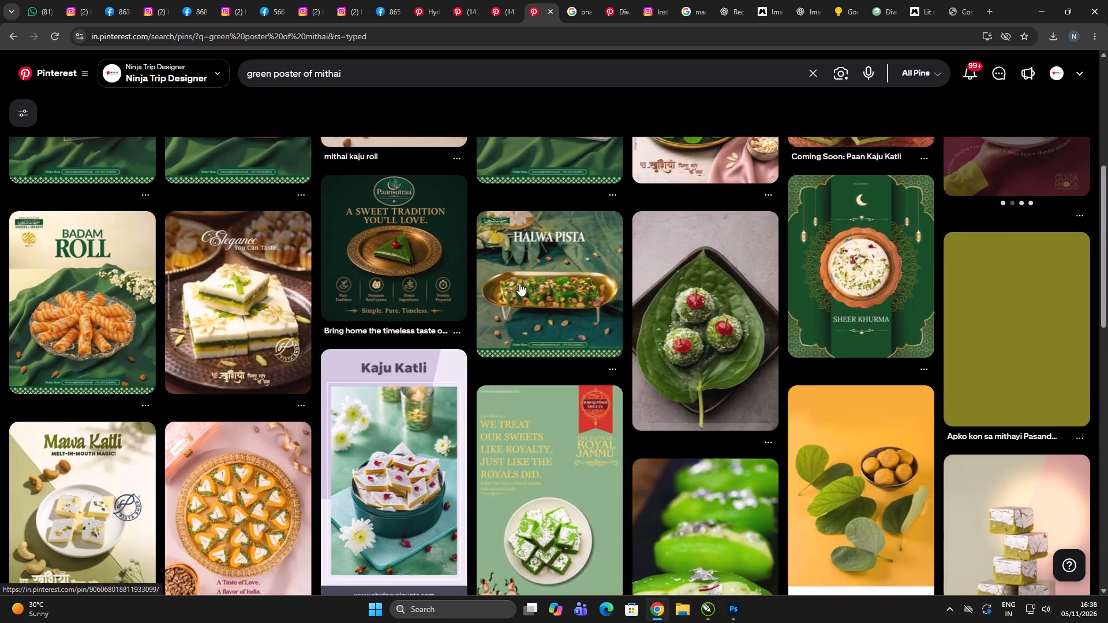
scroll(519, 283, "down", 2)
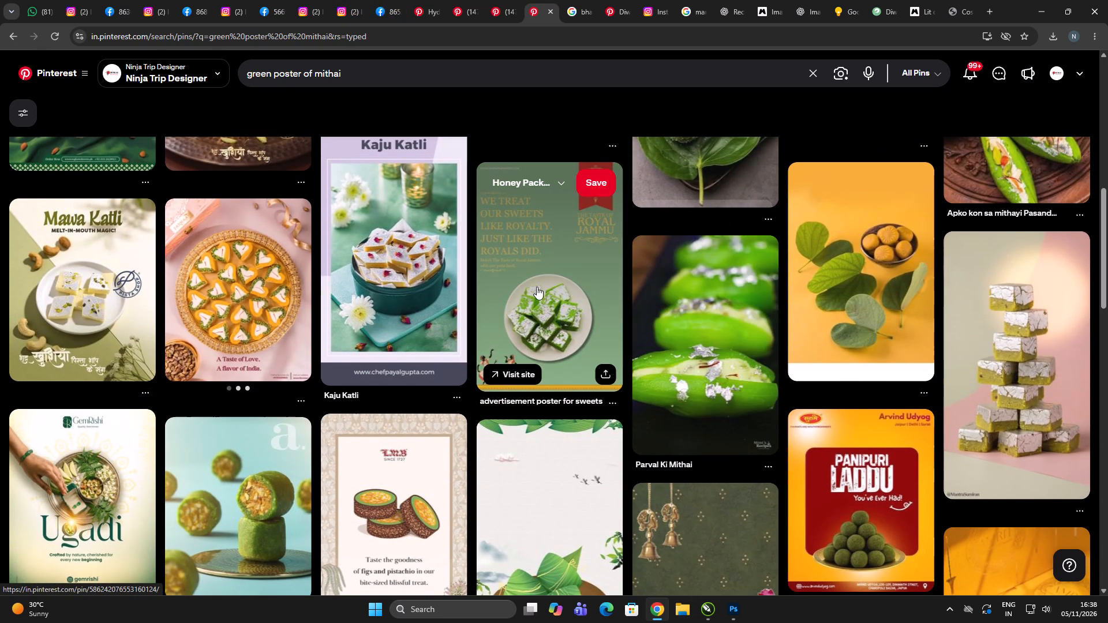
key("alt+Tab")
key("alt+Tab")
scroll(732, 348, "down", 4)
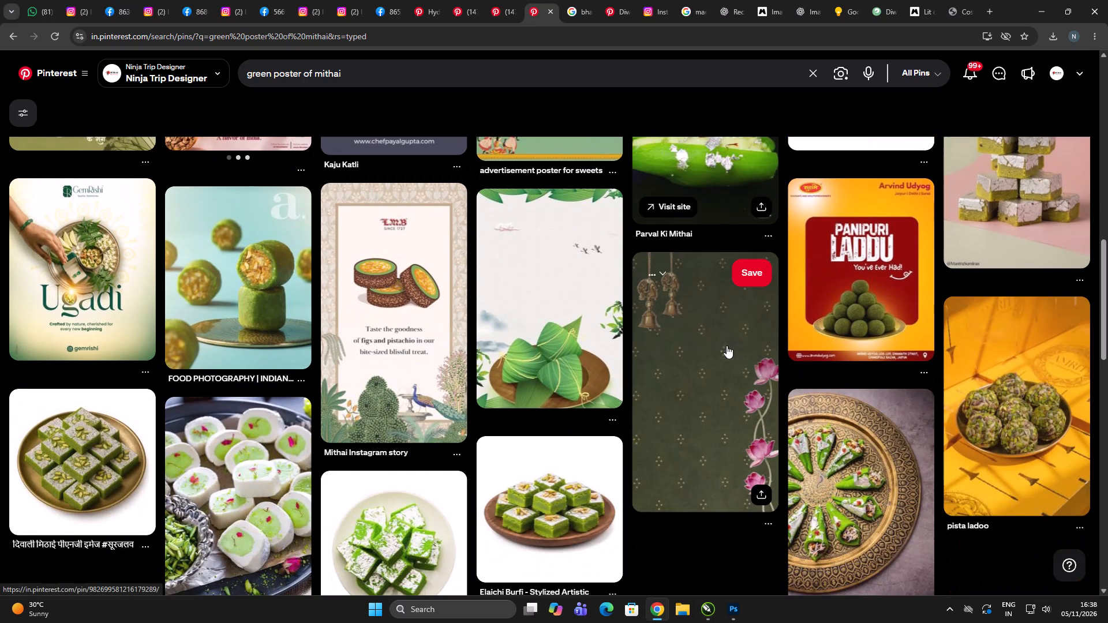
scroll(702, 351, "down", 9)
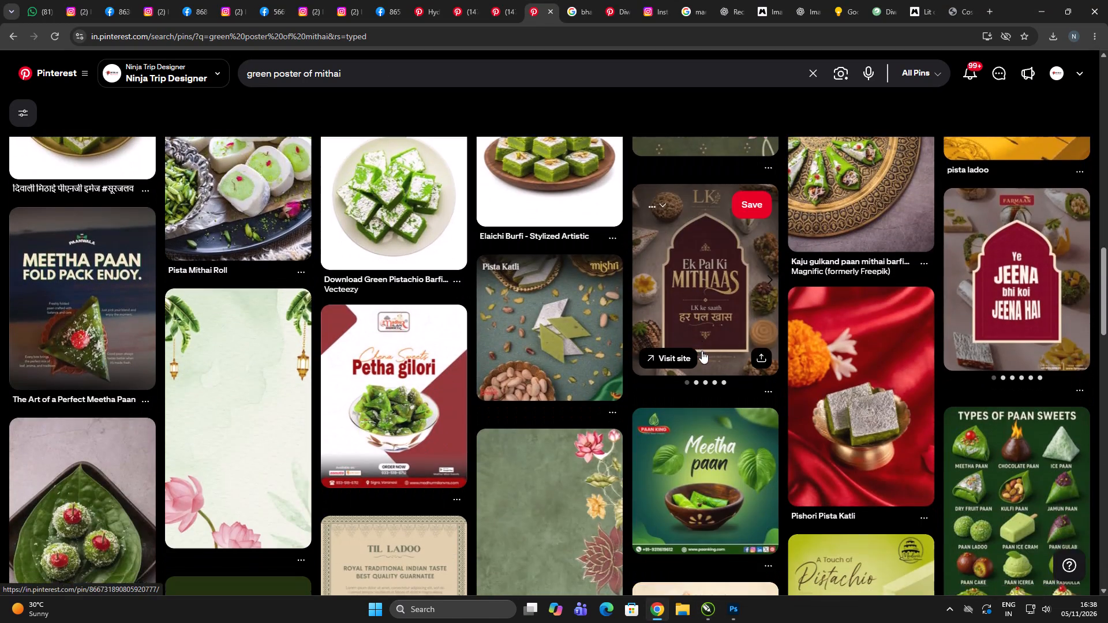
scroll(702, 351, "down", 4)
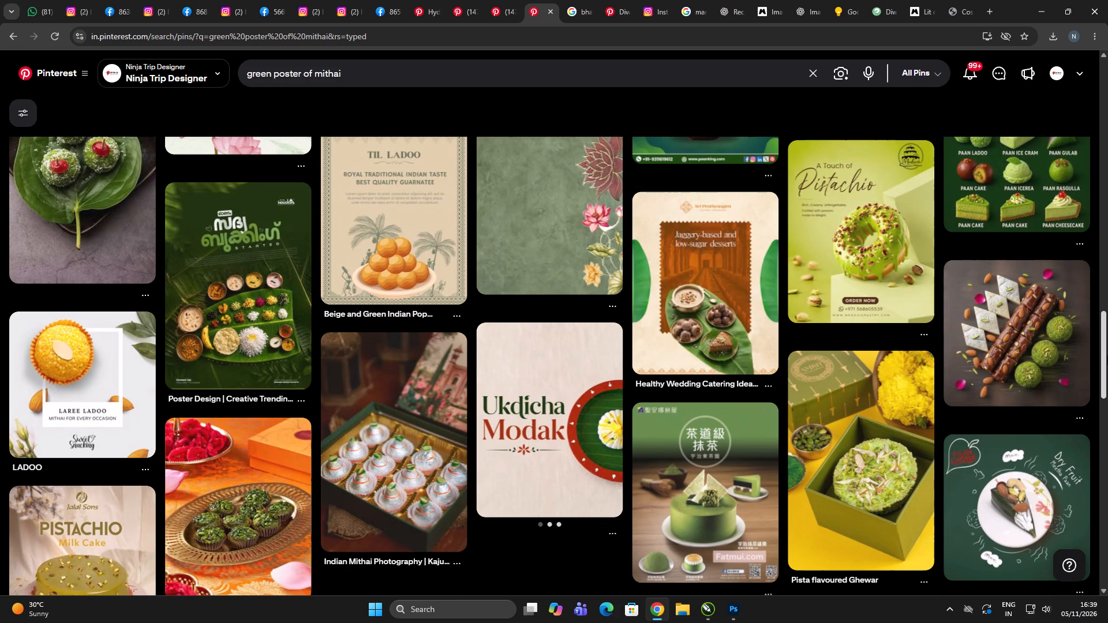
scroll(304, 287, "down", 7)
scroll(462, 335, "down", 2)
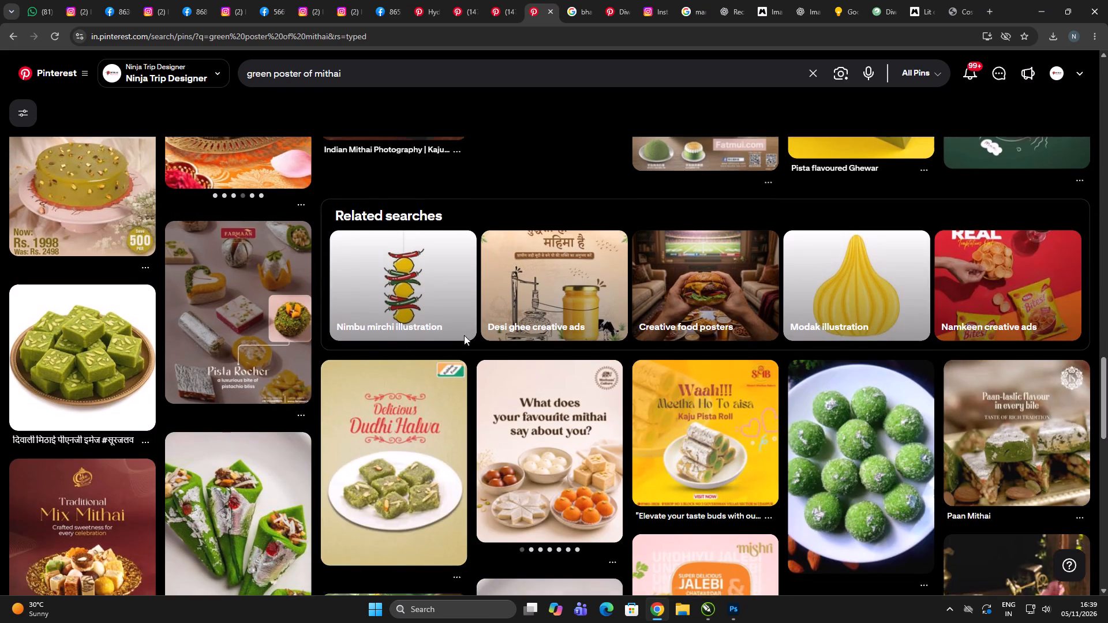
scroll(464, 335, "down", 3)
scroll(525, 317, "down", 3)
scroll(608, 278, "down", 4)
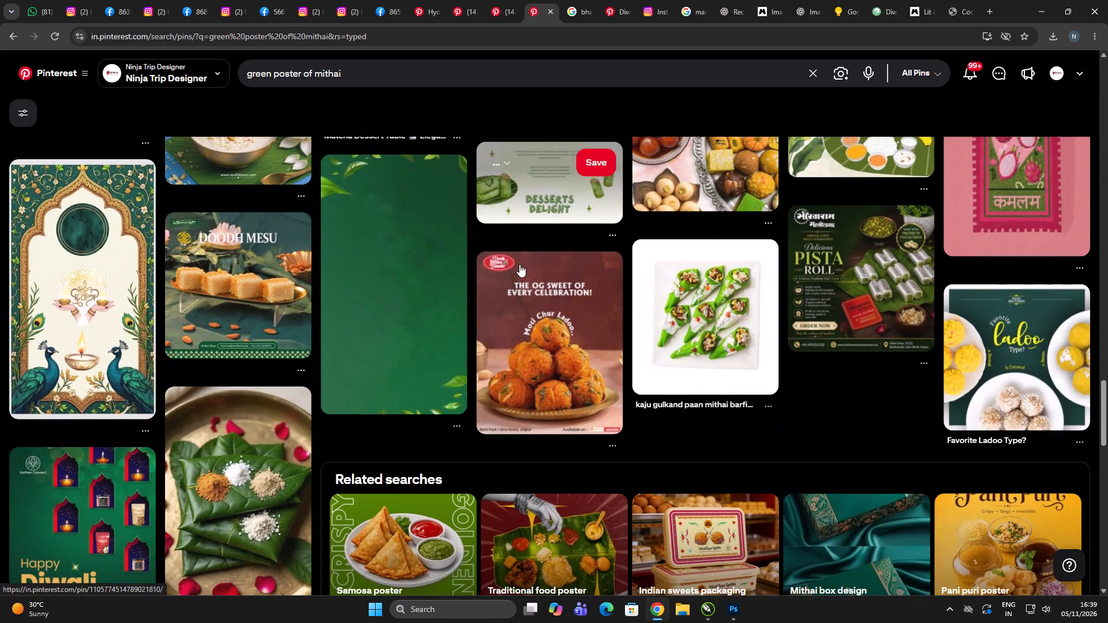
scroll(424, 306, "down", 2)
scroll(501, 283, "down", 6)
scroll(483, 303, "up", 9)
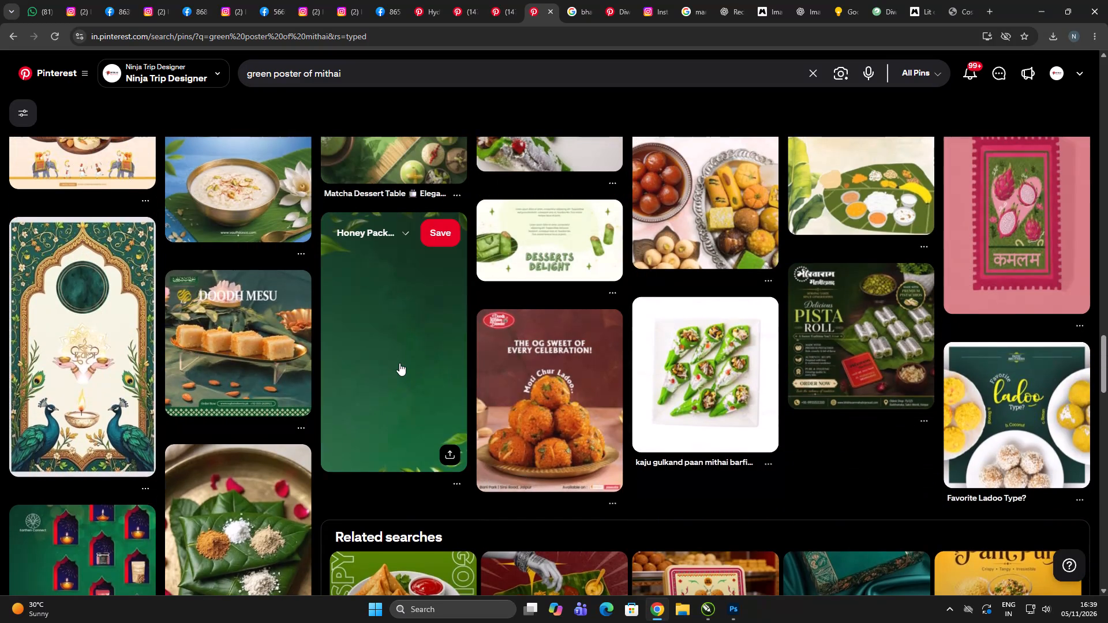
View the plain green background pin with leaves, examine its related backgrounds, and return to the mithai poster results.
left_click(399, 363)
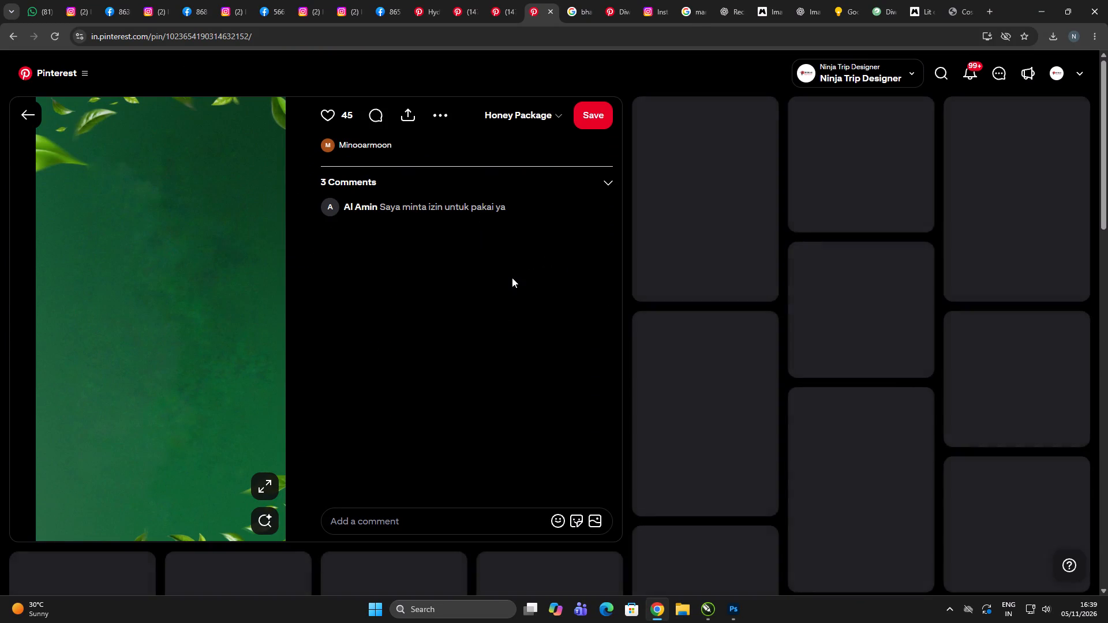
scroll(492, 276, "down", 7)
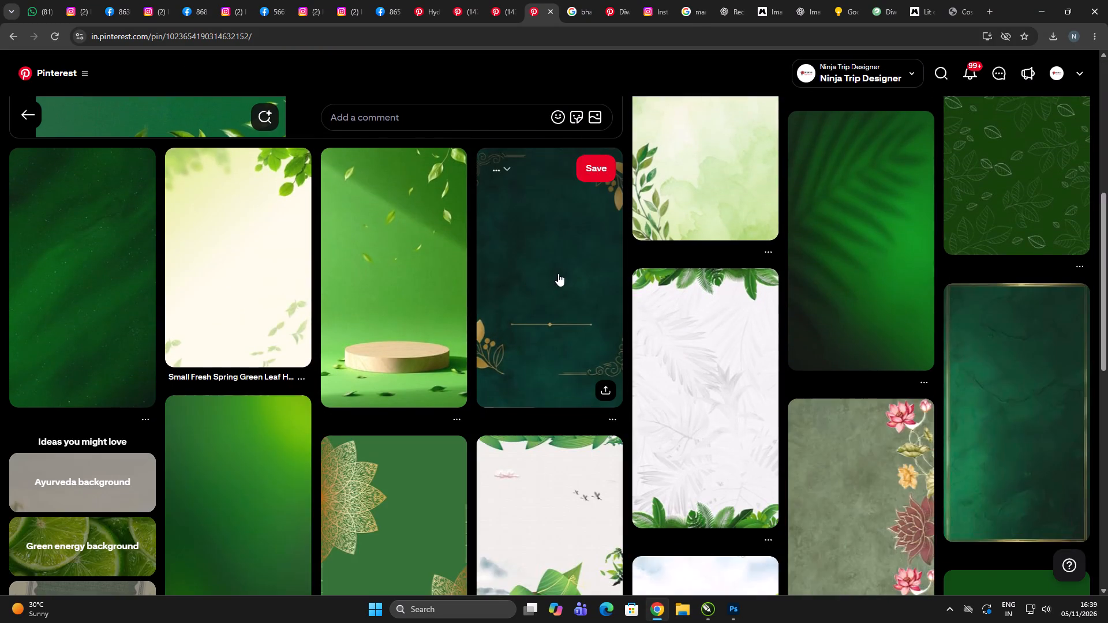
scroll(558, 275, "down", 11)
scroll(559, 269, "up", 1)
scroll(559, 271, "down", 3)
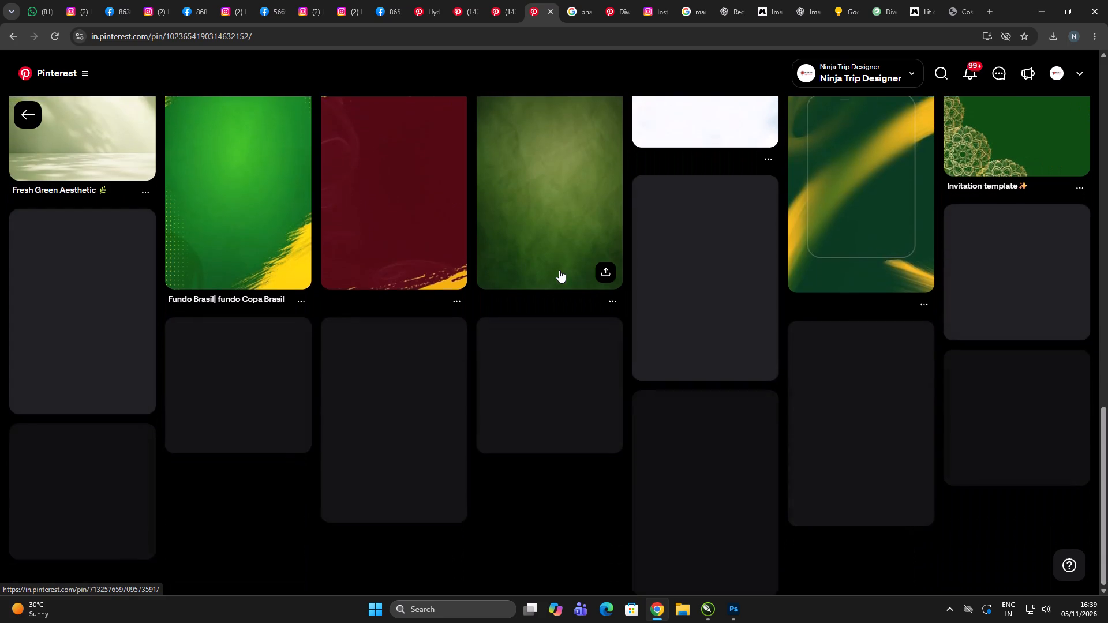
scroll(559, 270, "up", 17)
left_click(507, 0)
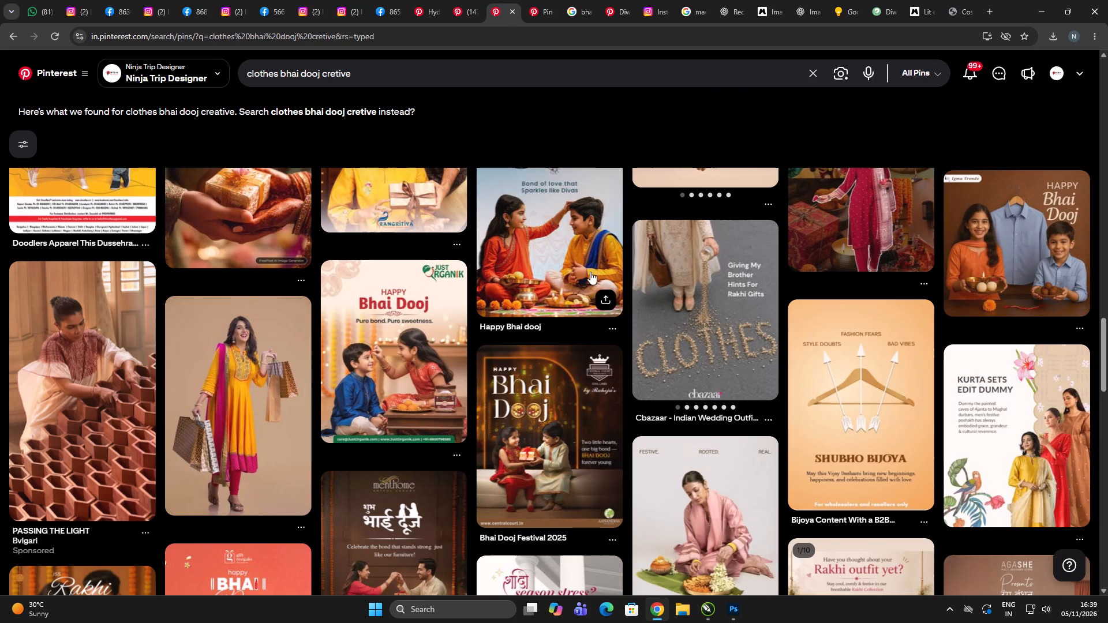
left_click(543, 0)
scroll(58, 177, "up", 6)
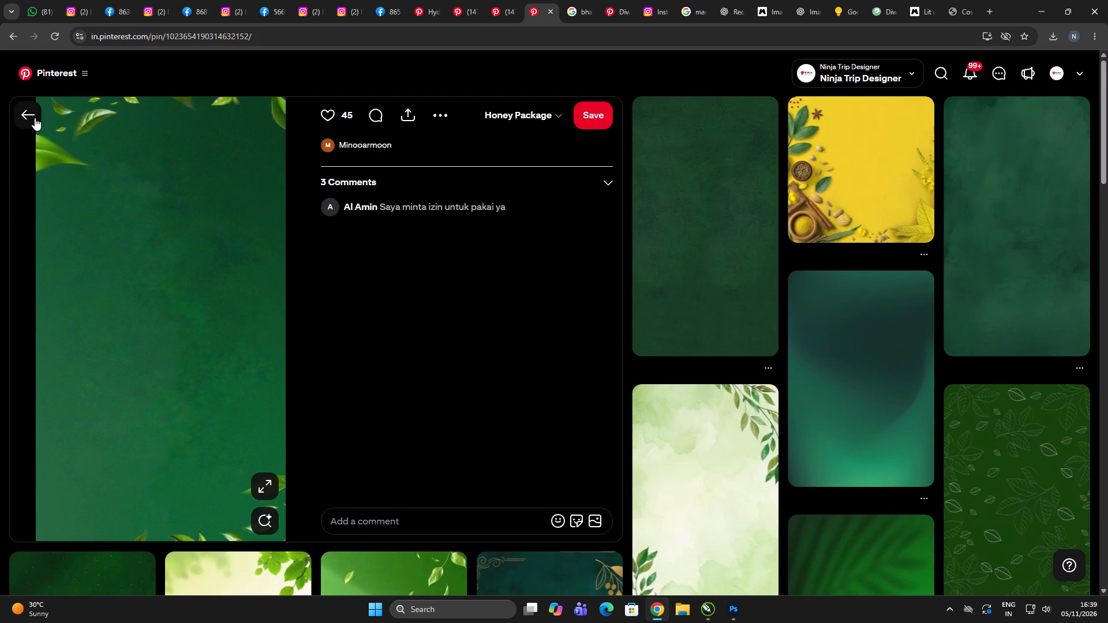
left_click(36, 117)
Examine more of the green mithai poster results for colour and composition ideas.
scroll(662, 307, "down", 6)
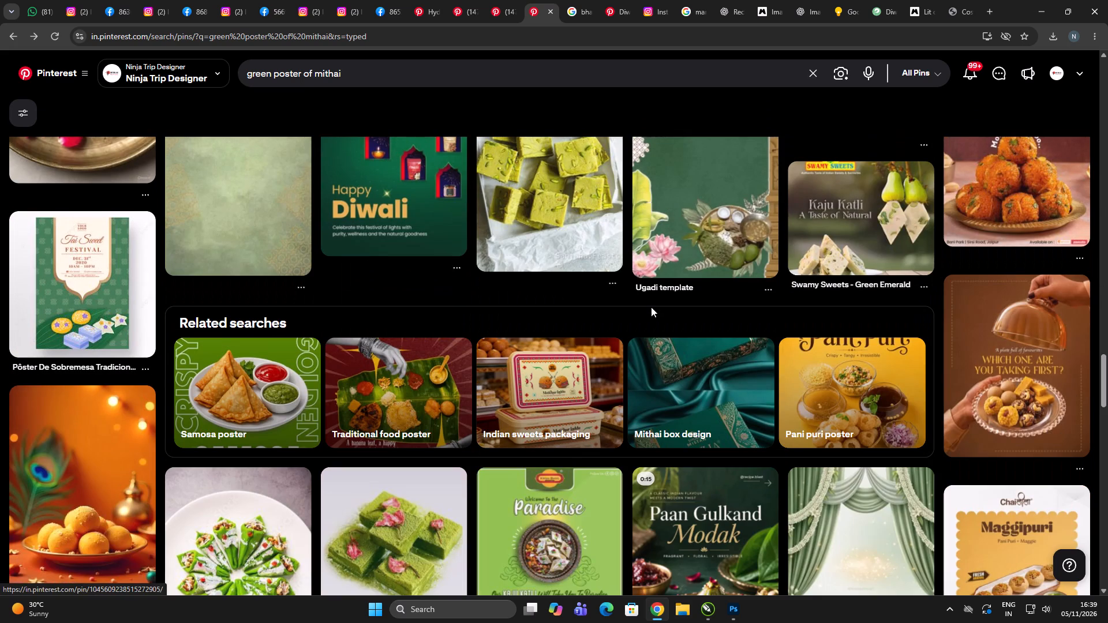
scroll(651, 308, "down", 9)
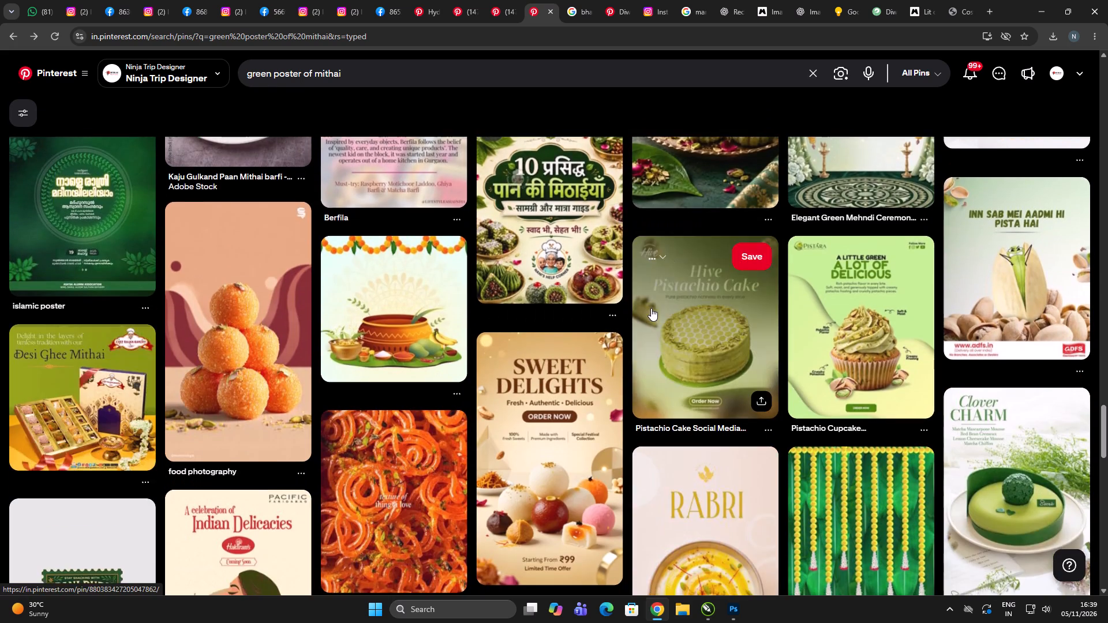
scroll(651, 307, "down", 7)
scroll(407, 392, "down", 4)
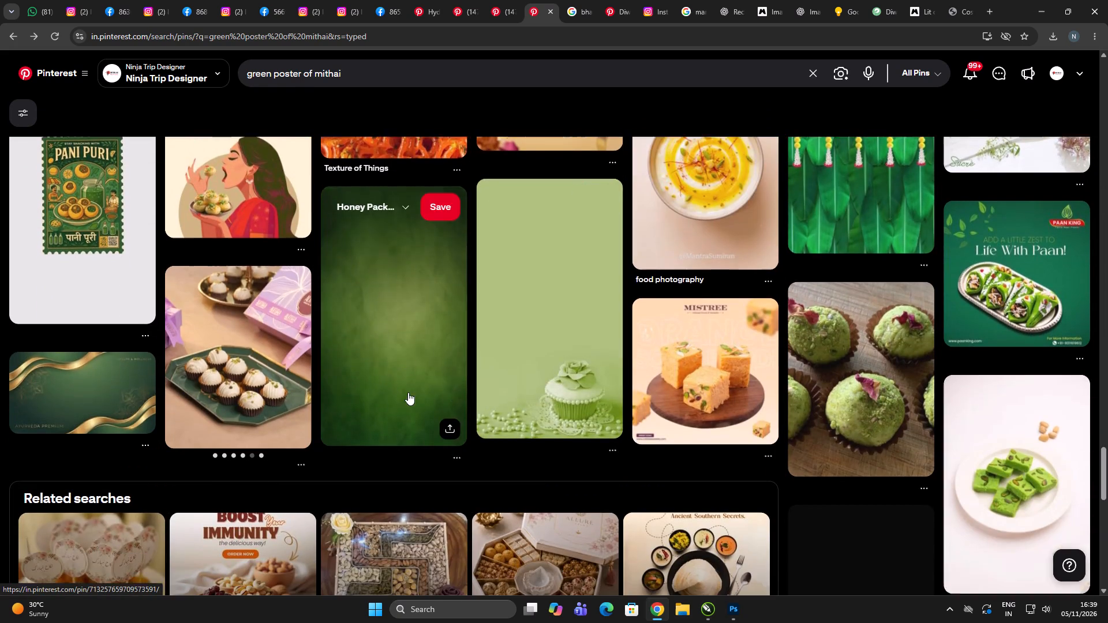
scroll(415, 385, "down", 3)
scroll(463, 382, "up", 14)
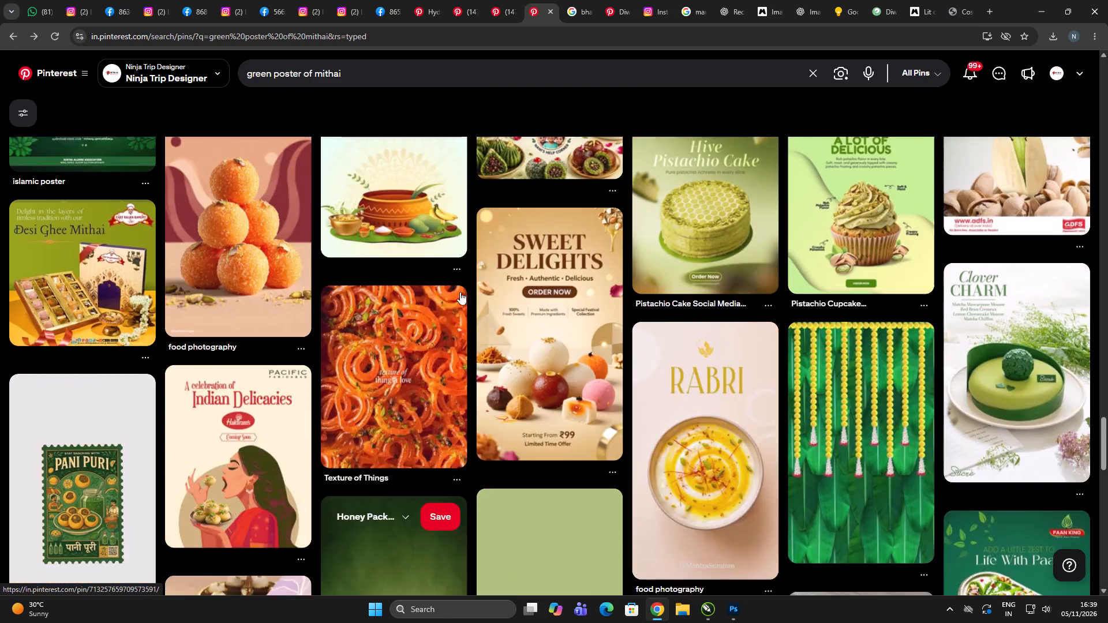
scroll(460, 292, "up", 9)
key("alt+Tab")
key("alt+Tab")
scroll(540, 351, "up", 10)
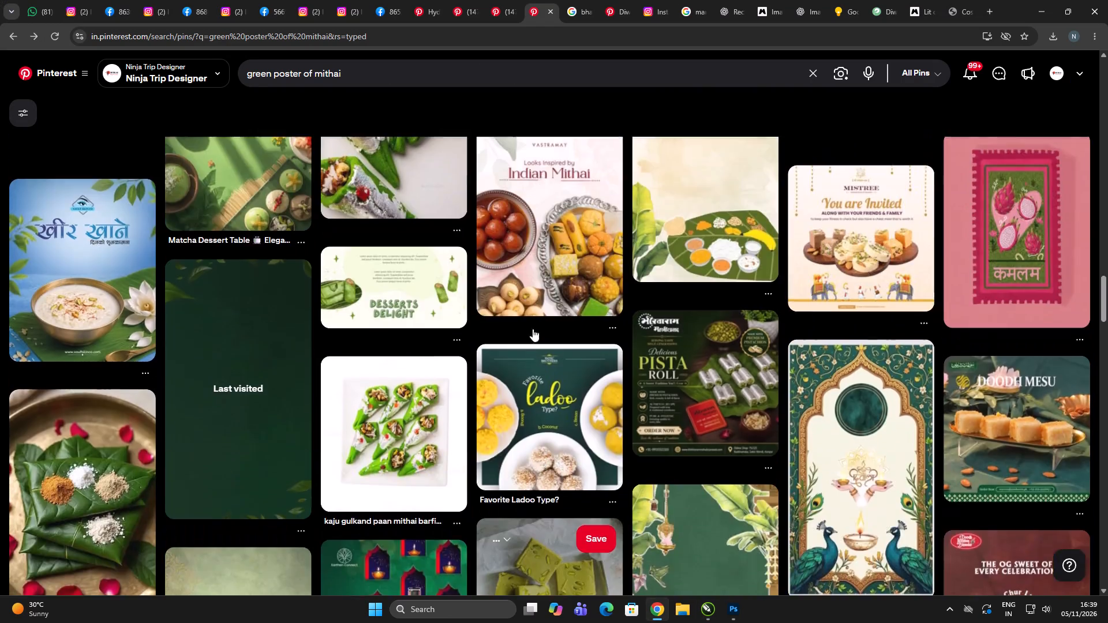
scroll(533, 329, "up", 16)
scroll(568, 282, "down", 14)
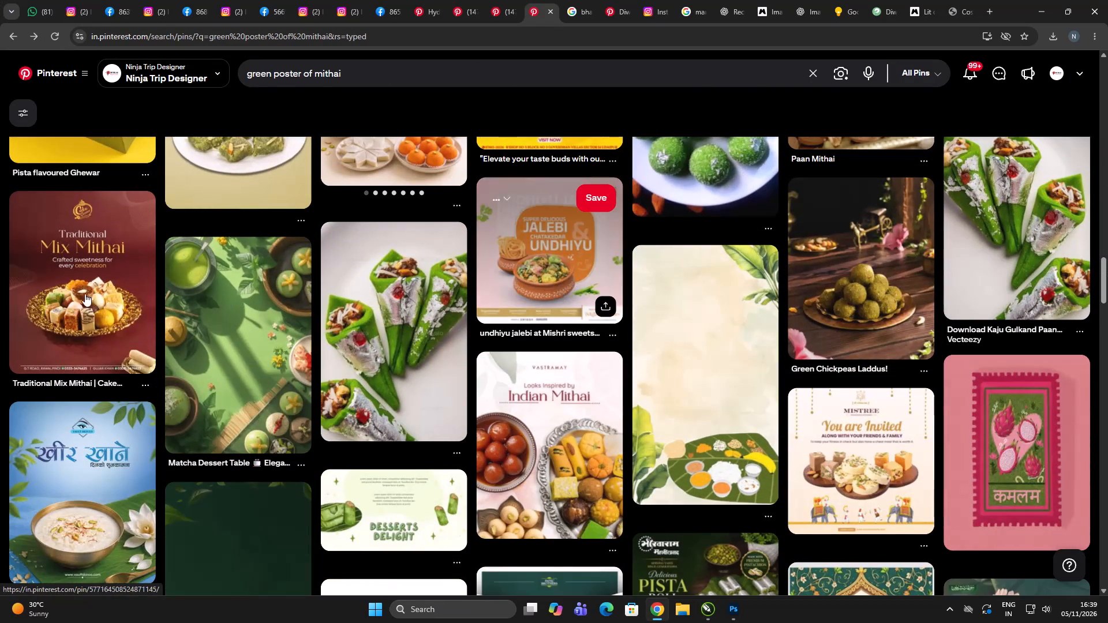
Open the Traditional Mix Mithai poster pin.
left_click(110, 278)
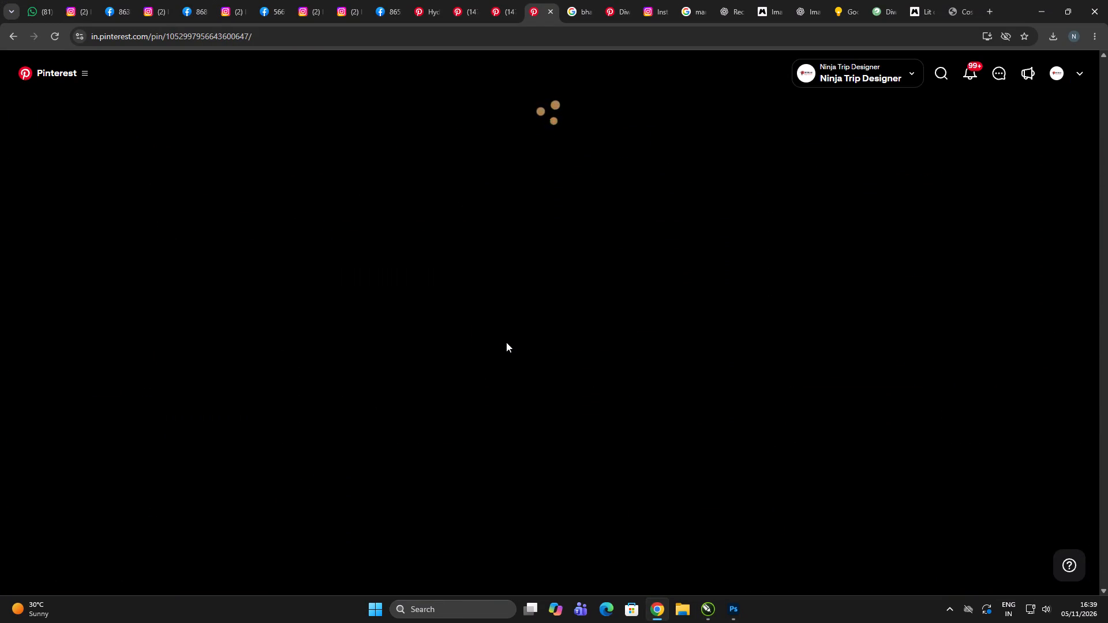
Go to the Pinterest search for Bhai Dooj clothes creatives and replace it with a search for "happy gradint color".
left_click(507, 5)
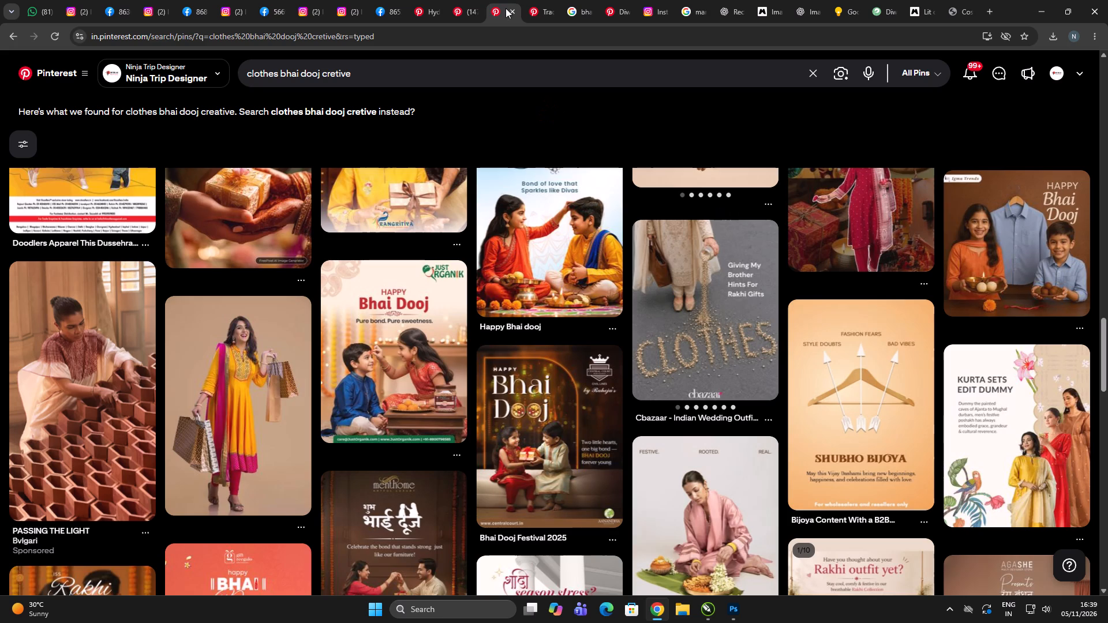
scroll(537, 406, "up", 12)
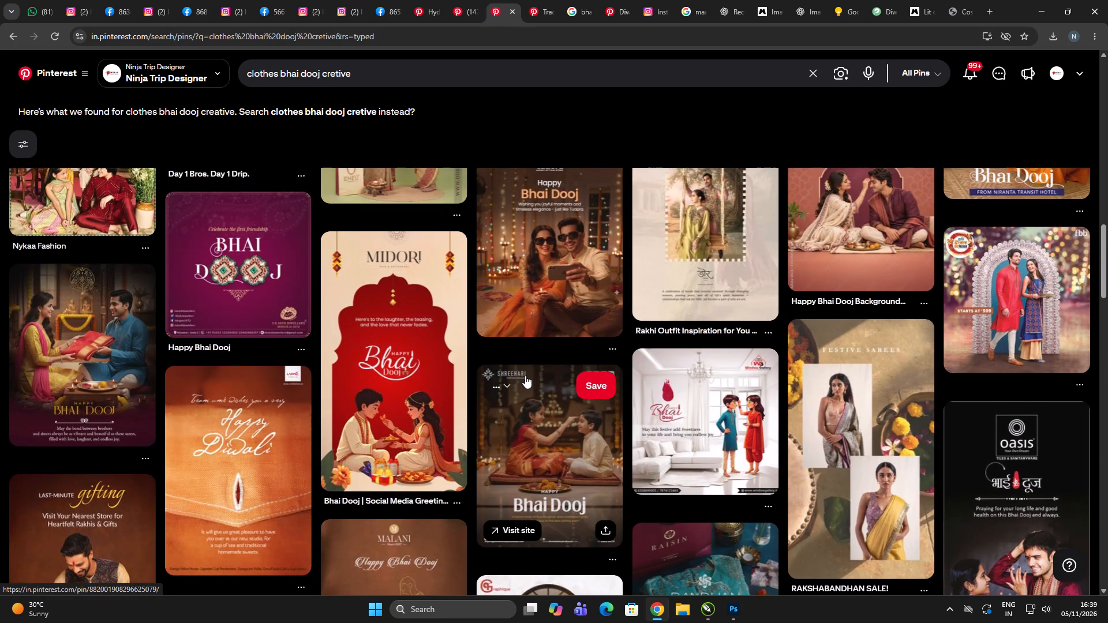
scroll(525, 376, "up", 4)
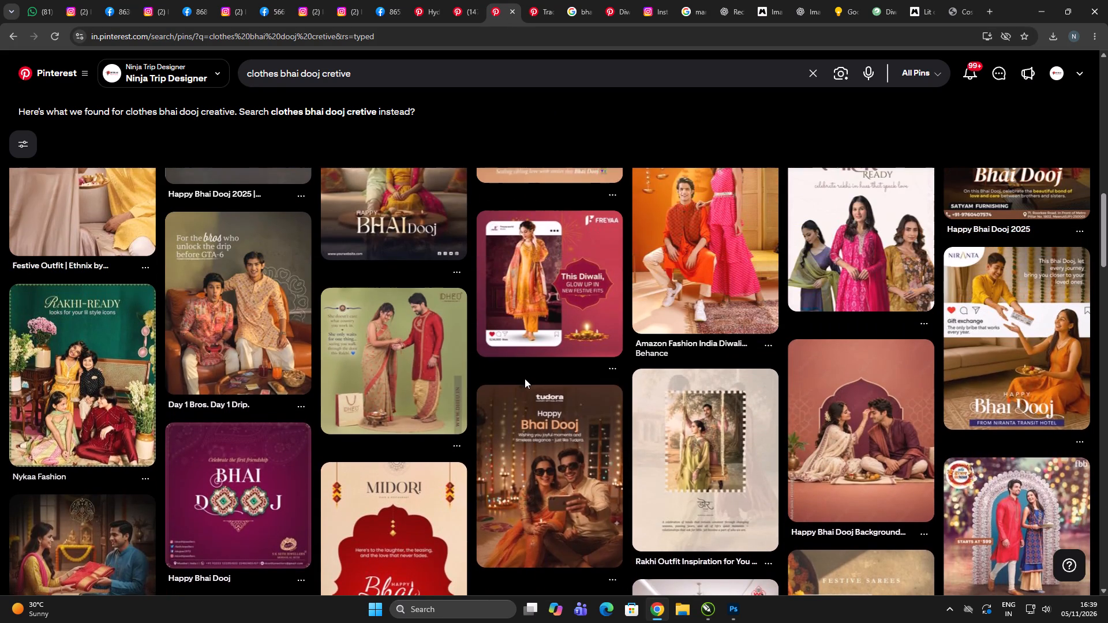
scroll(525, 378, "up", 17)
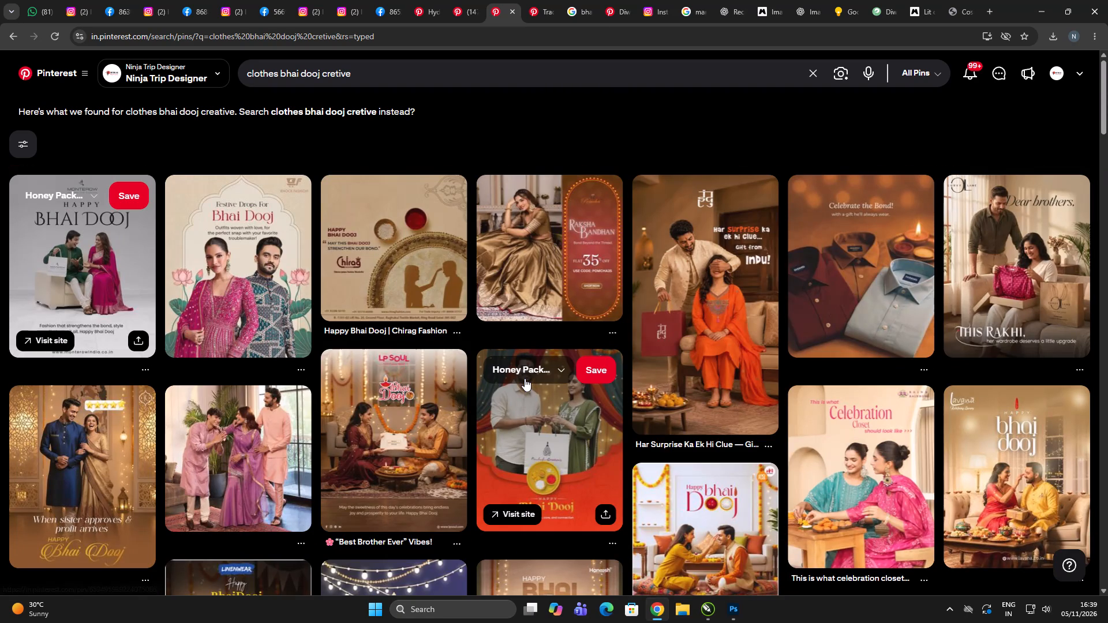
scroll(525, 379, "up", 7)
left_click(393, 76)
key("ctrl+a")
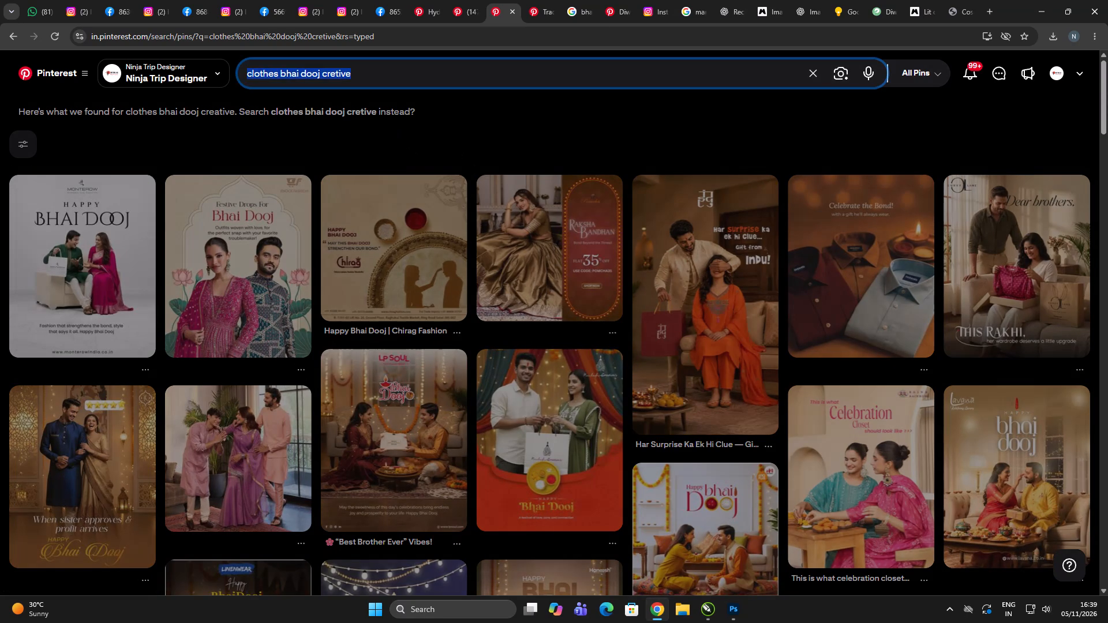
type("happy")
key("space")
type("gradint color")
key("Return")
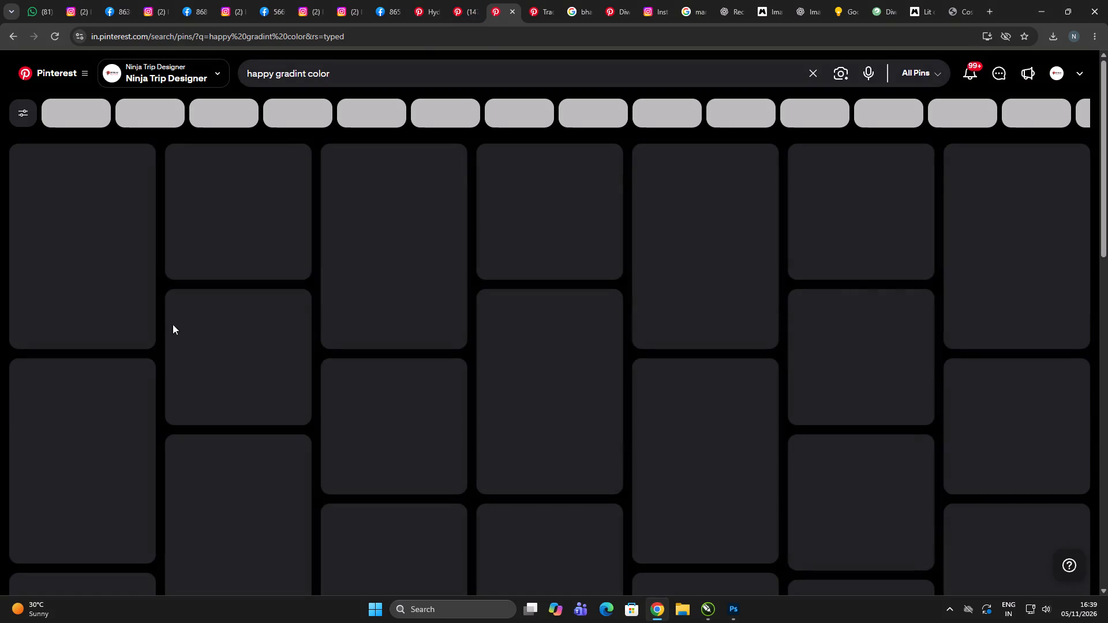
Examine the gradient colour results for a background option, comparing them against the sweets artwork in the CorelDRAW reel cover file.
scroll(435, 271, "down", 3)
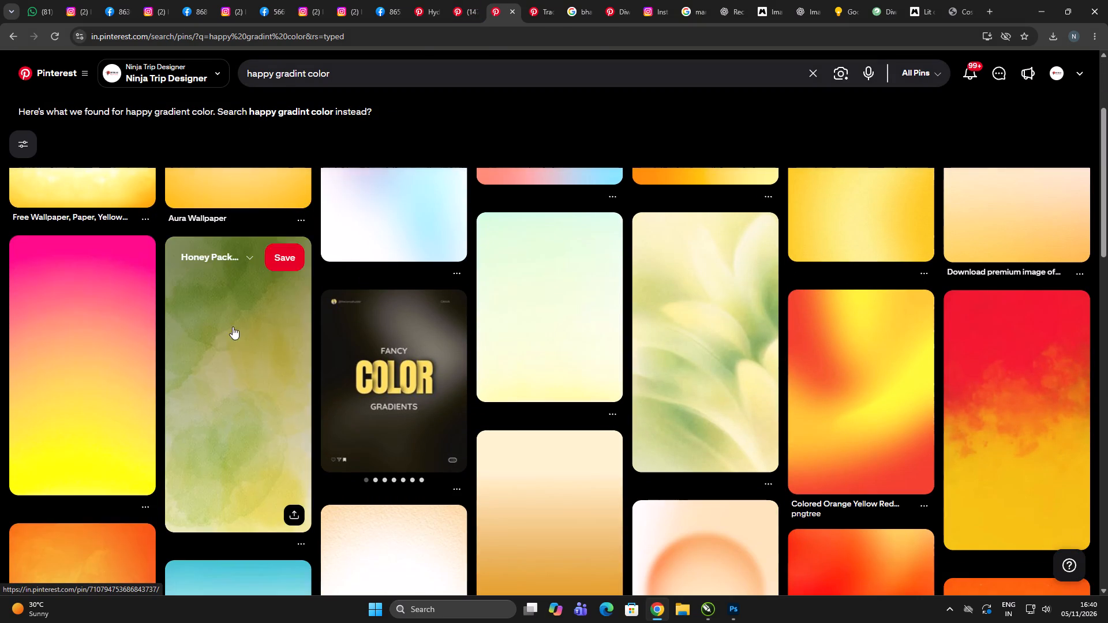
scroll(247, 330, "down", 6)
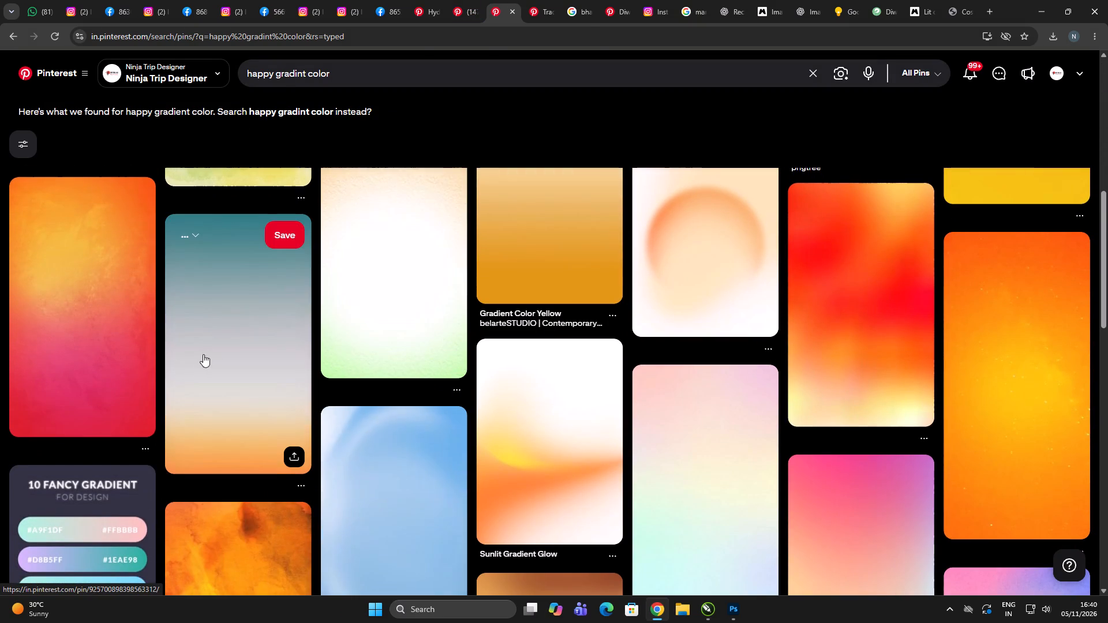
scroll(203, 354, "down", 4)
scroll(415, 382, "down", 4)
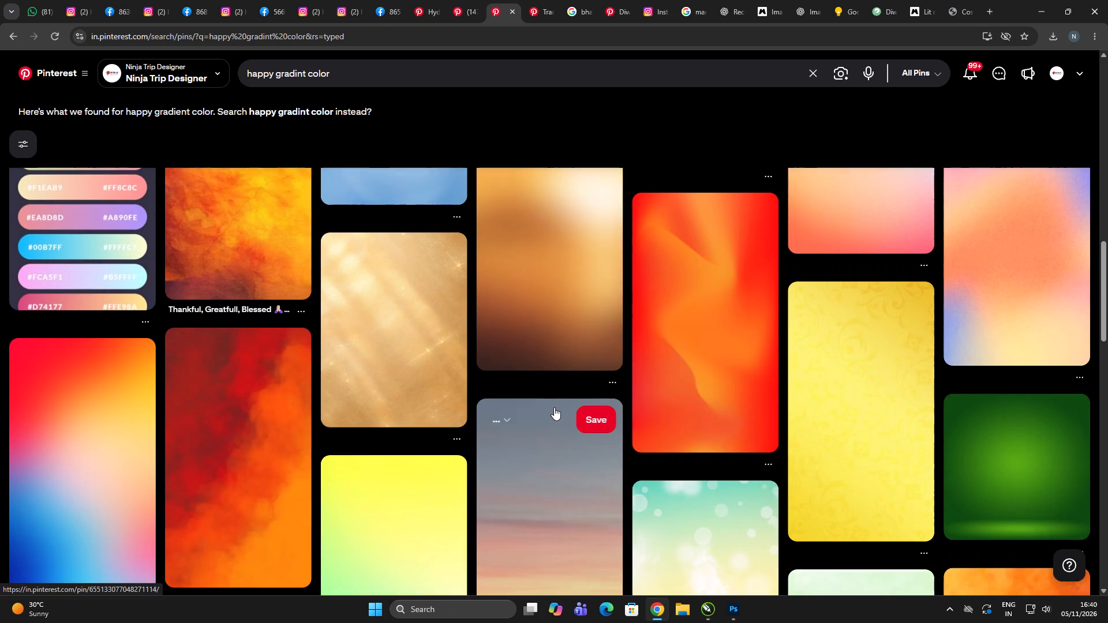
scroll(551, 407, "down", 3)
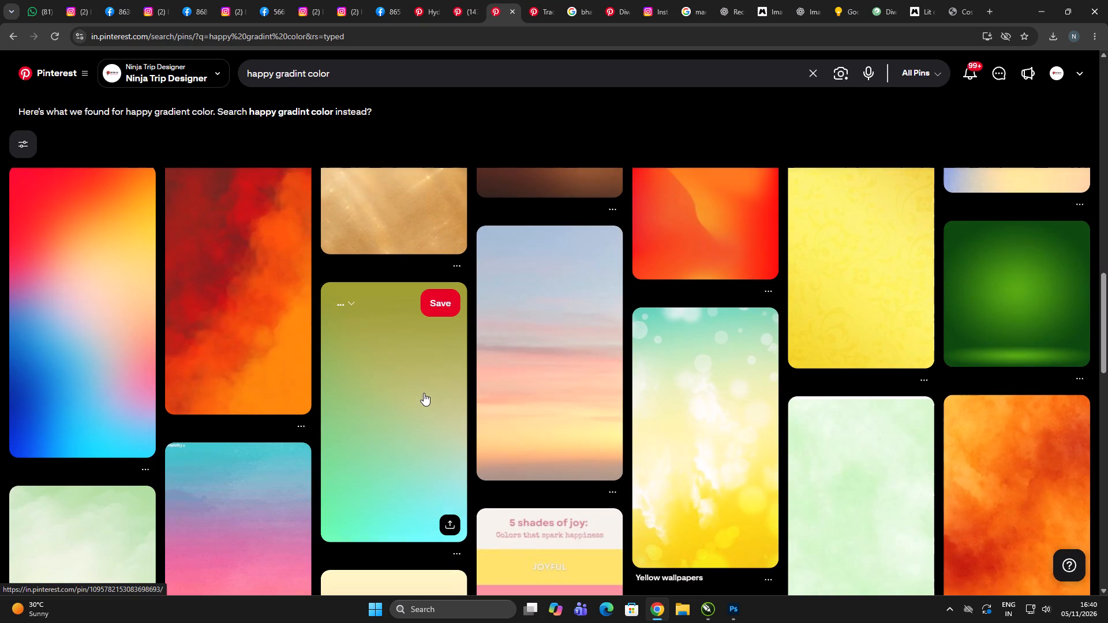
key("alt+Tab")
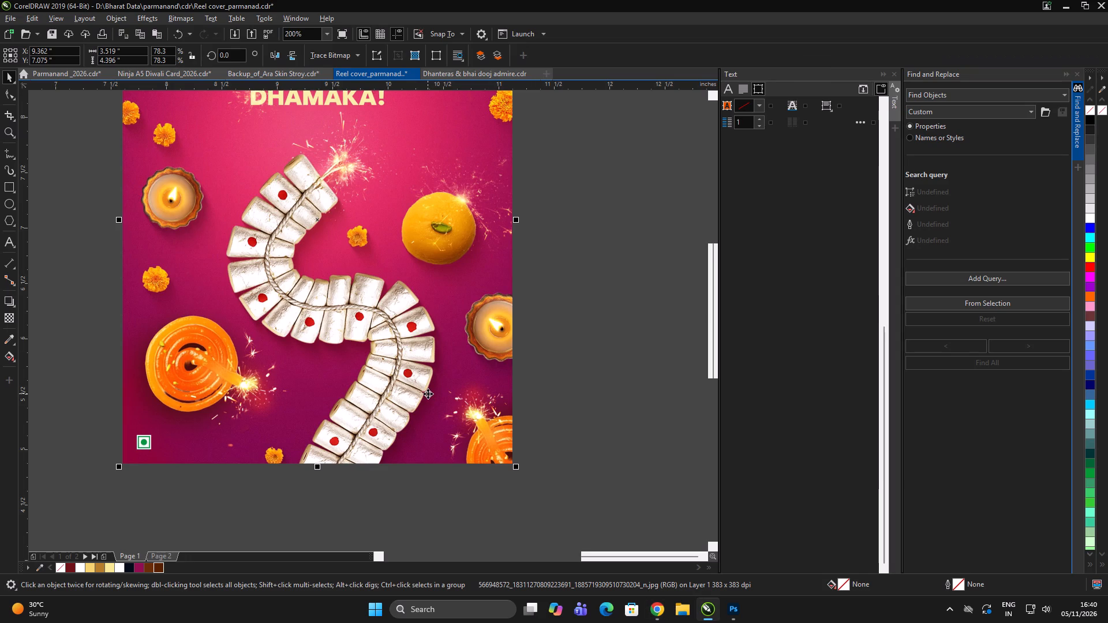
key("alt+Tab")
Examine further gradient colour results for a festive background colour.
scroll(503, 385, "down", 1)
scroll(503, 385, "up", 2)
scroll(503, 385, "down", 6)
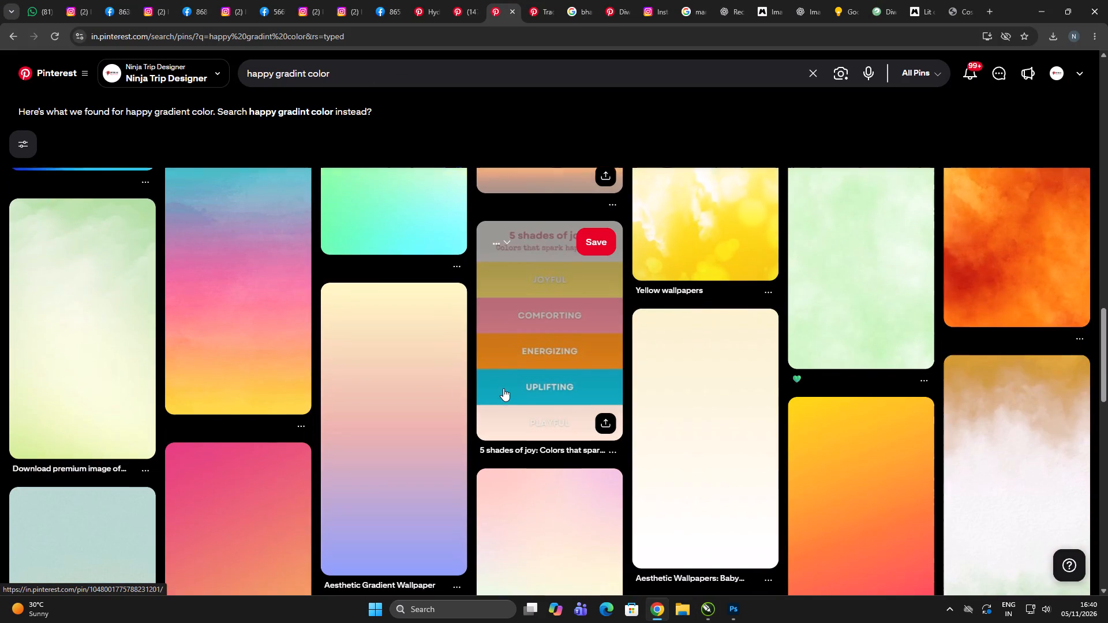
scroll(503, 391, "down", 8)
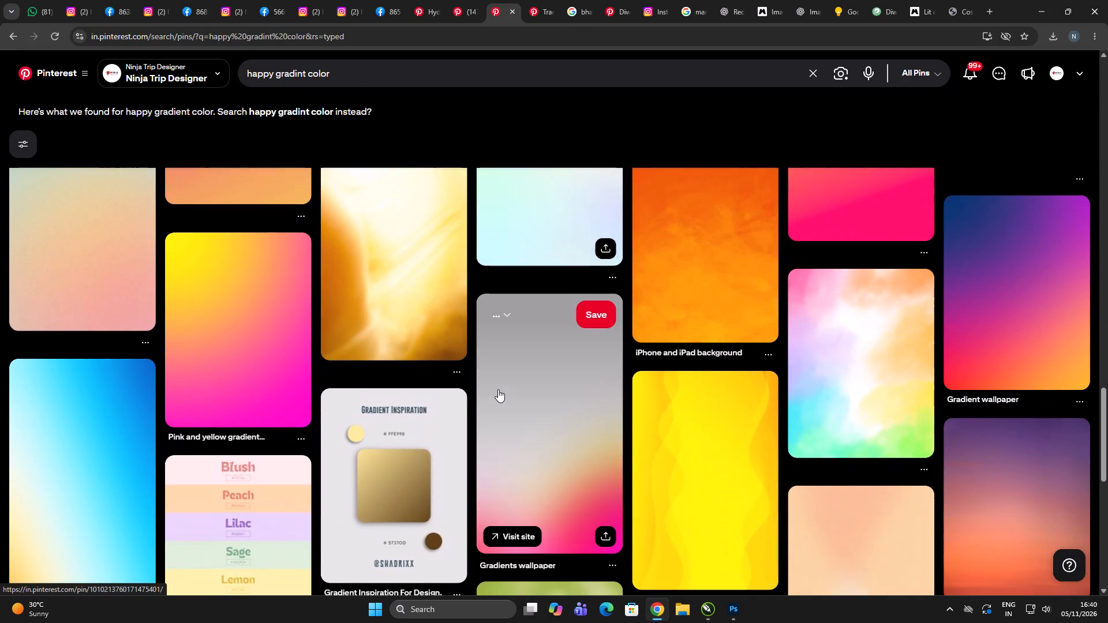
scroll(498, 389, "down", 9)
scroll(499, 384, "up", 1)
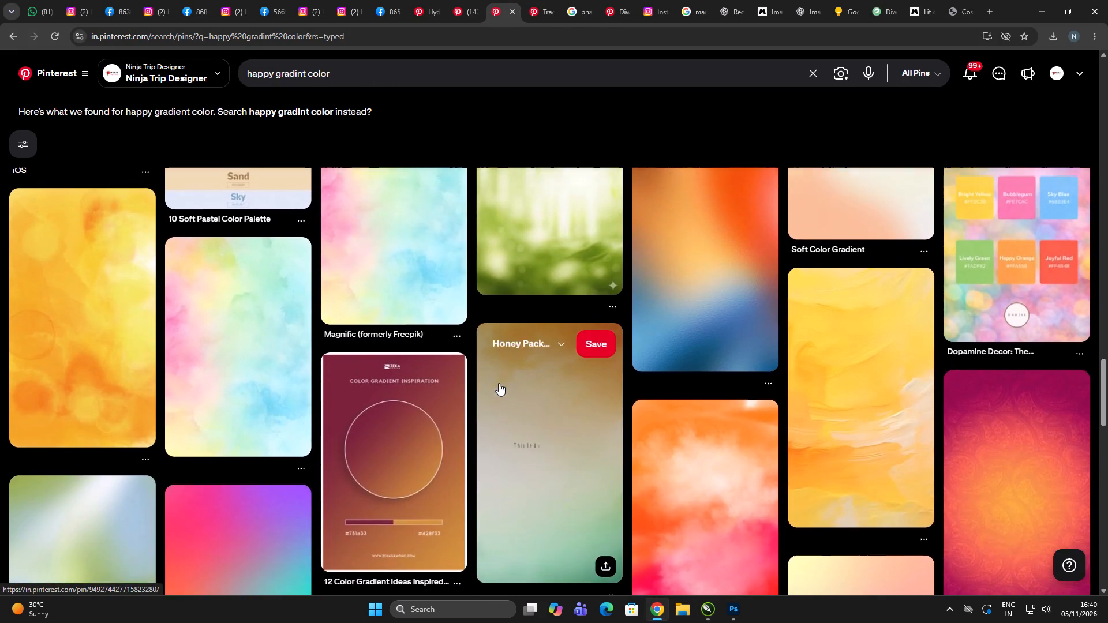
scroll(499, 383, "up", 2)
scroll(499, 382, "down", 13)
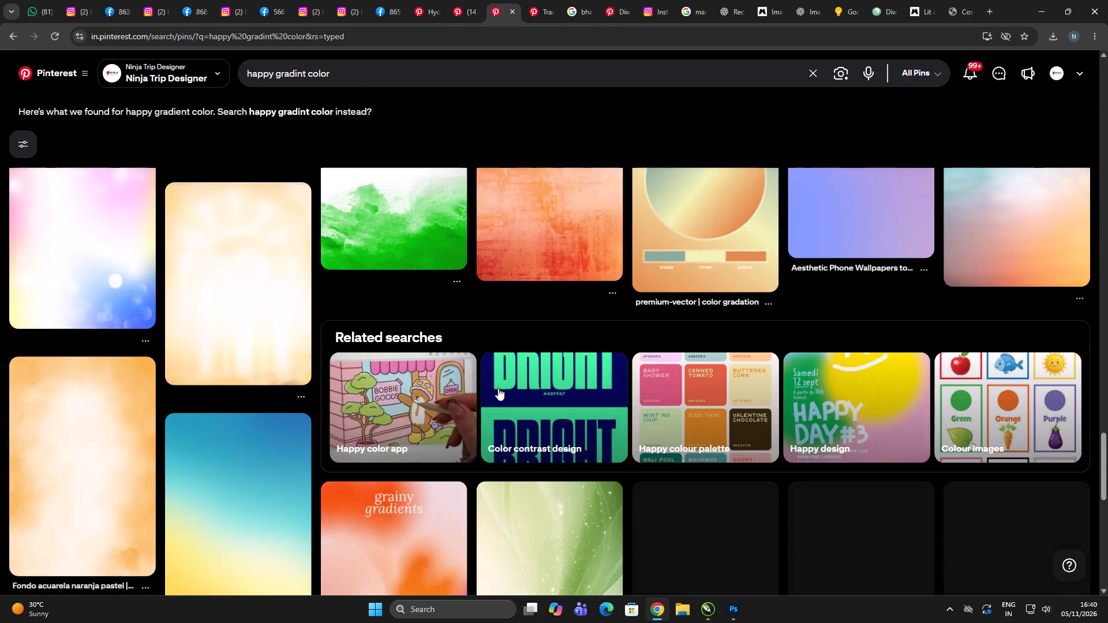
Examine the gradient results past the related searches for more background colour options.
scroll(490, 381, "up", 8)
scroll(491, 369, "down", 13)
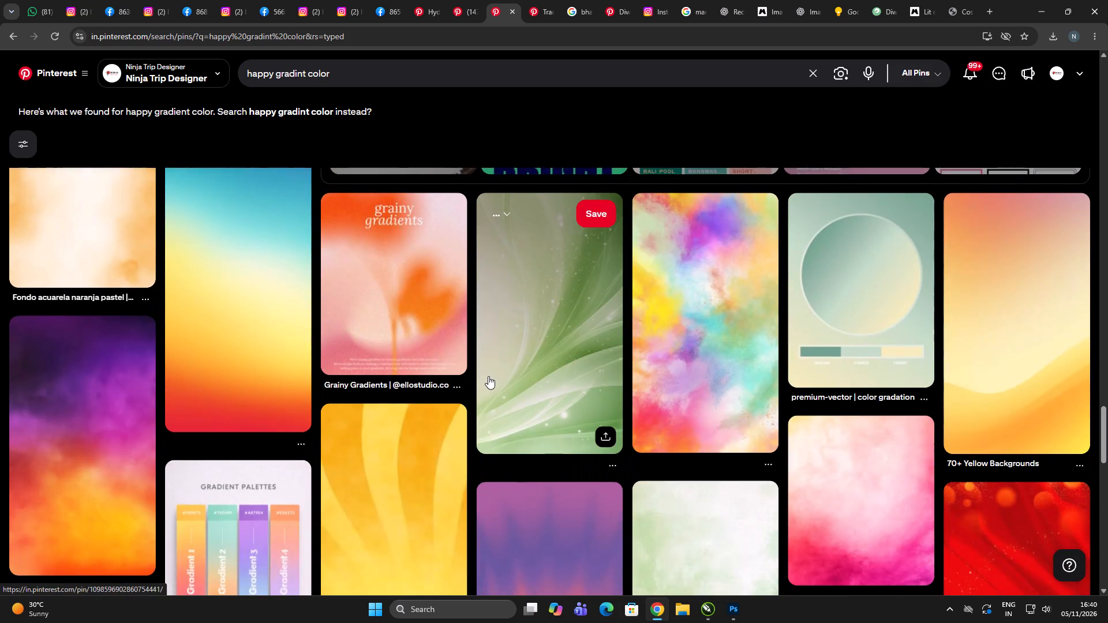
scroll(488, 377, "down", 9)
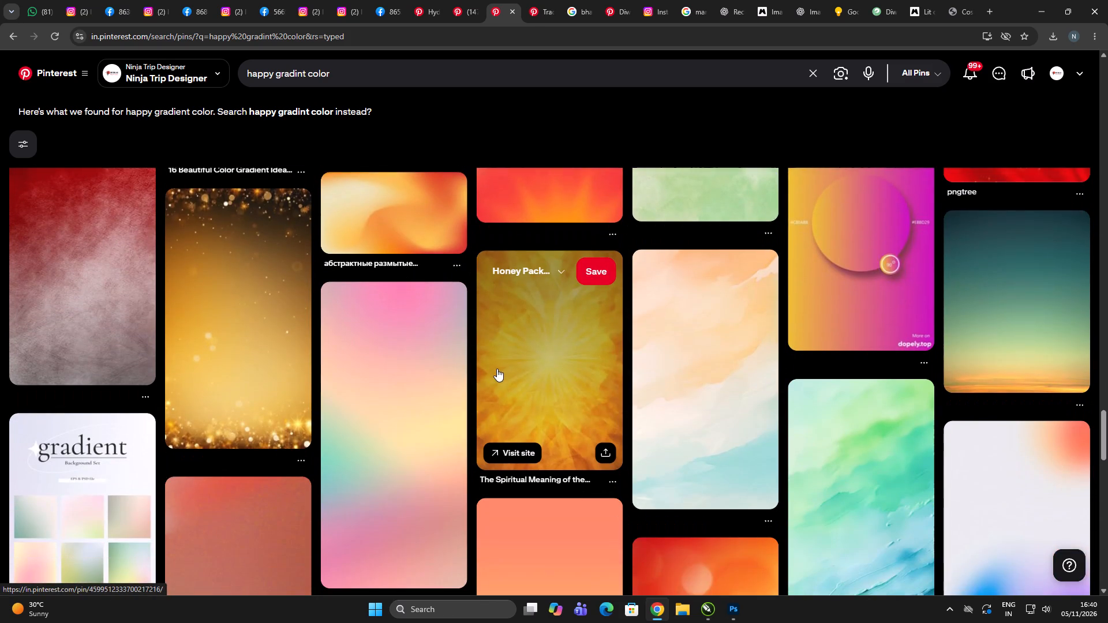
scroll(497, 369, "down", 10)
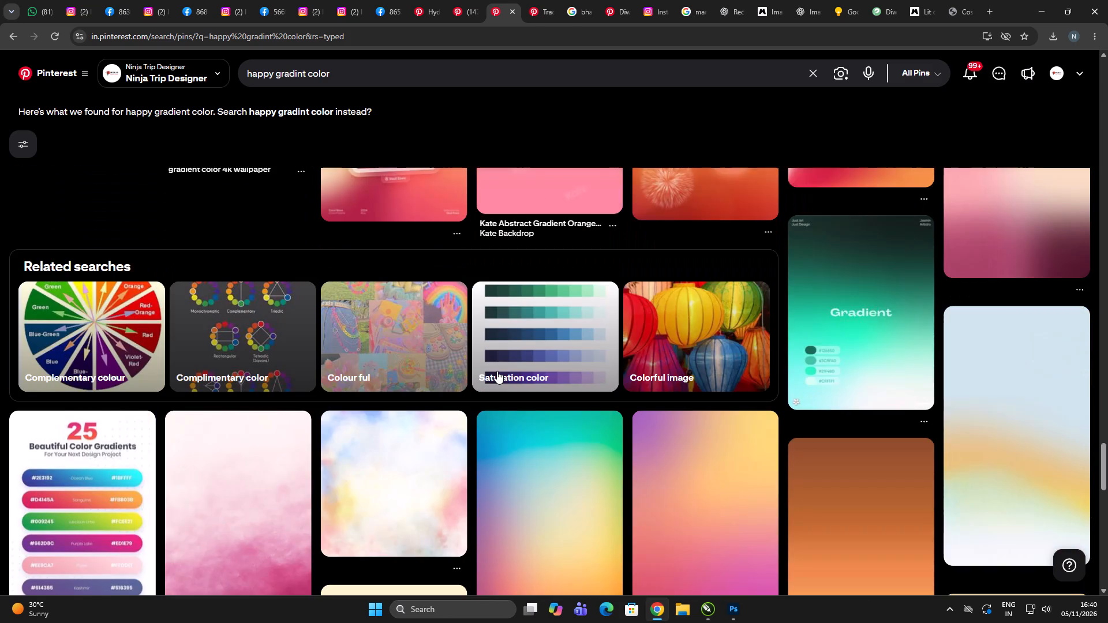
scroll(497, 371, "down", 8)
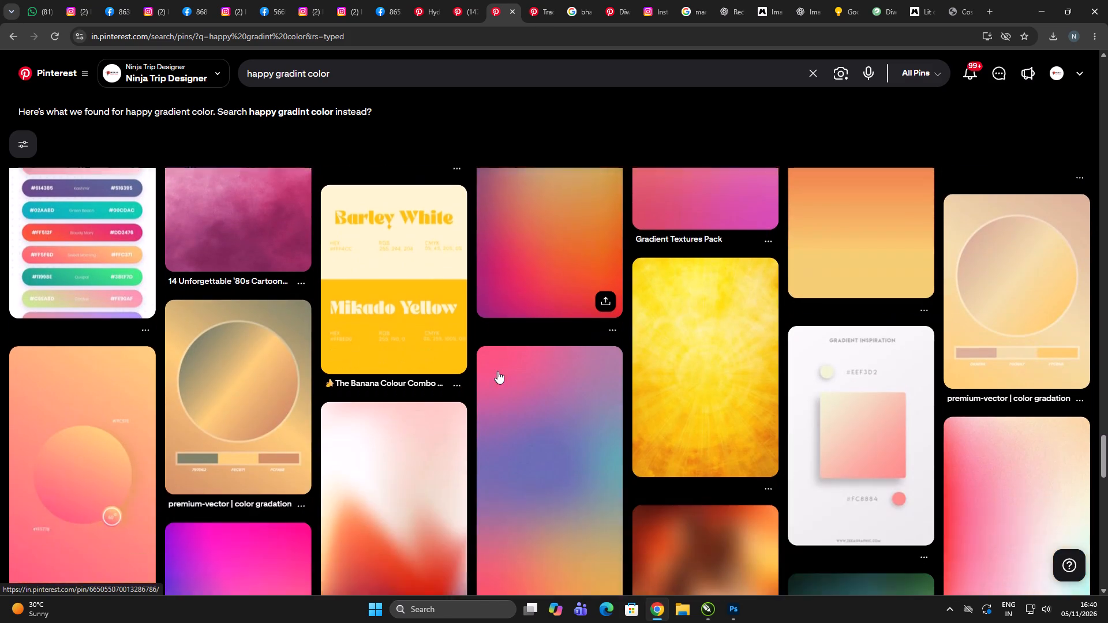
scroll(497, 370, "down", 4)
Go back up through the gradient results and open the "Pink and yellow gradient wallpaper" pin.
scroll(372, 361, "up", 20)
scroll(372, 361, "up", 2)
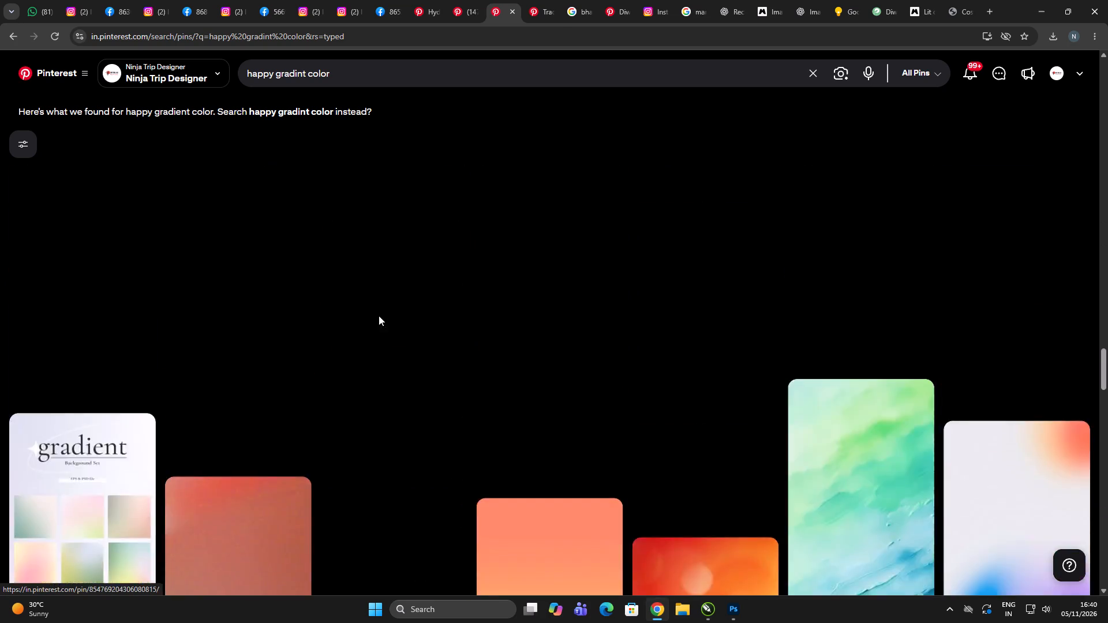
scroll(379, 316, "up", 11)
scroll(381, 305, "up", 10)
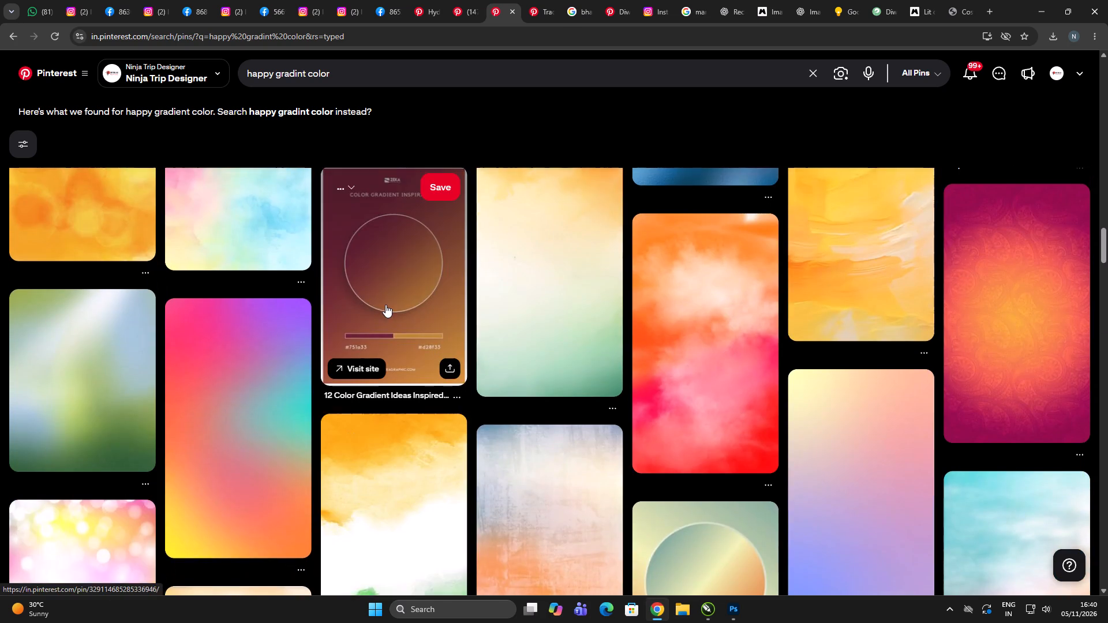
scroll(385, 305, "up", 14)
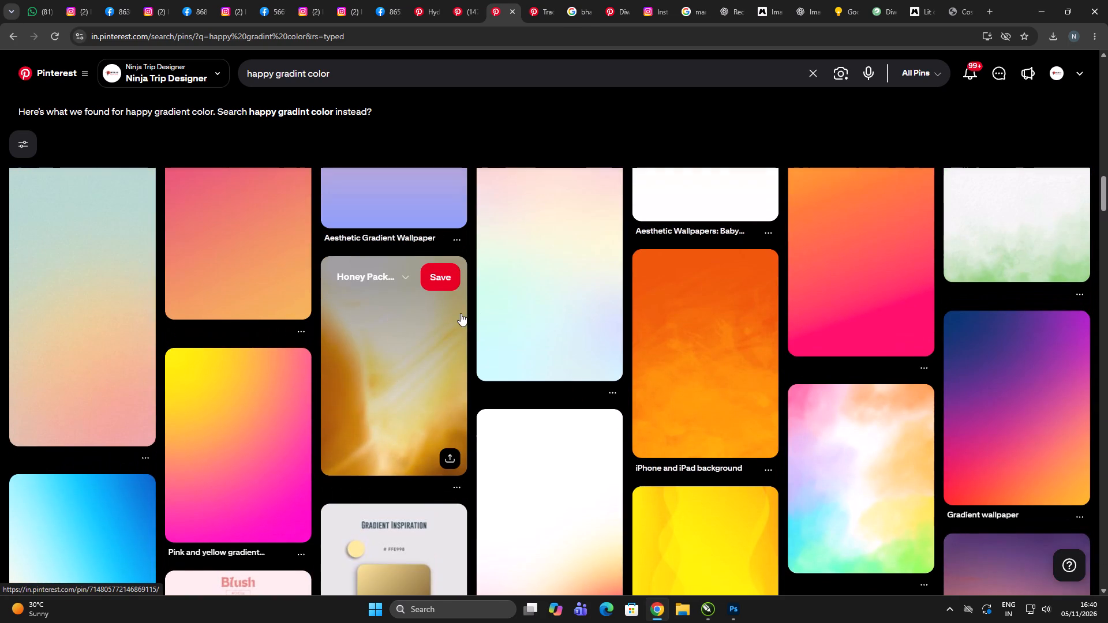
left_click(239, 431)
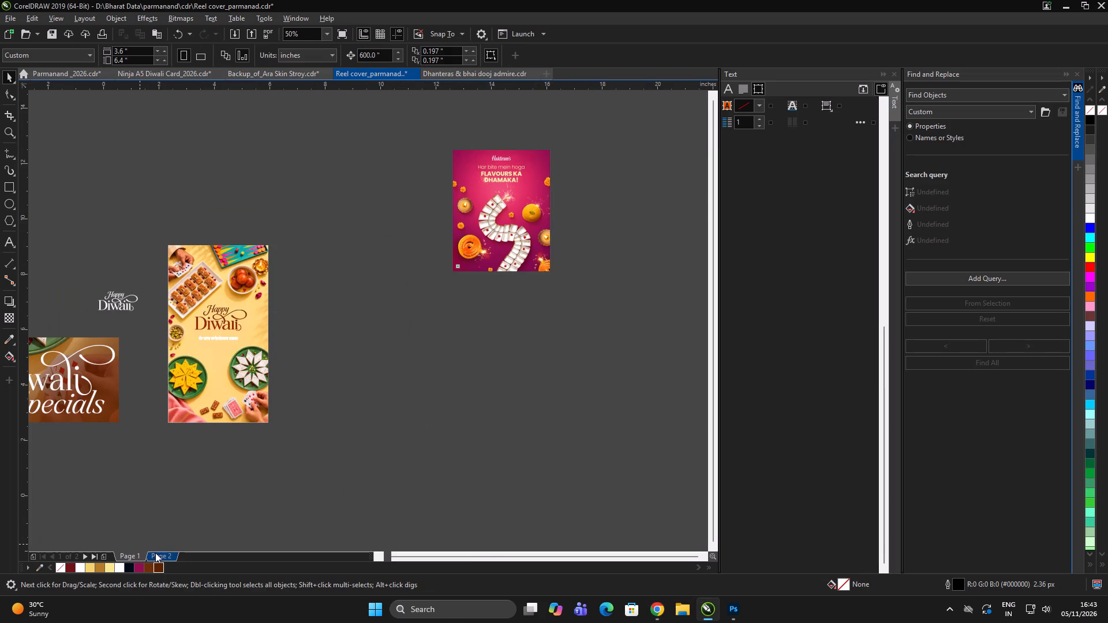
right_click(134, 554)
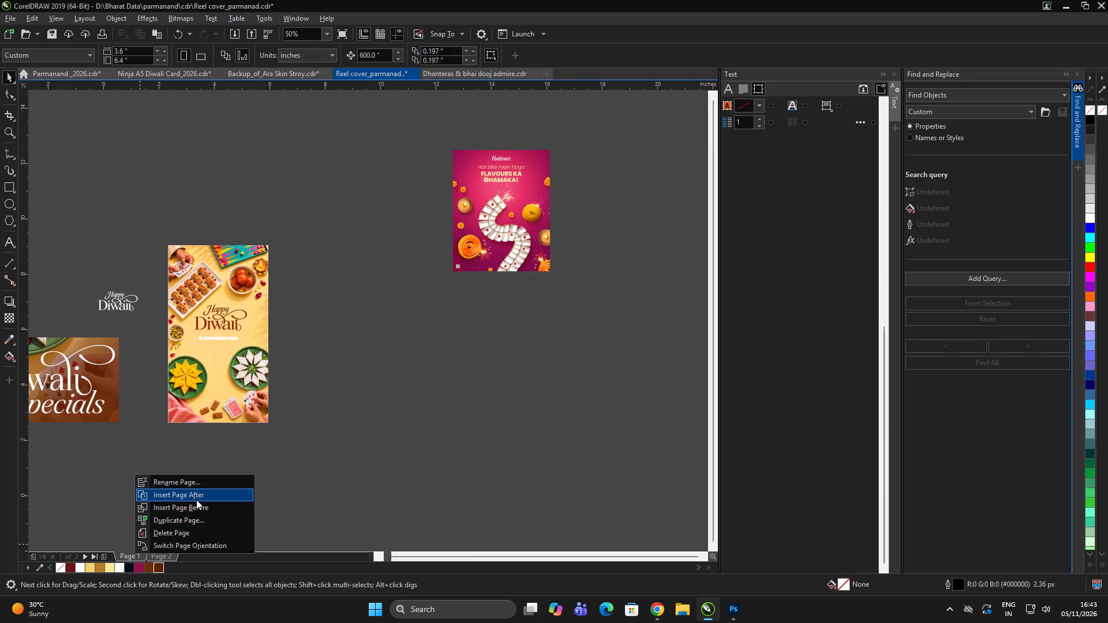
left_click(198, 496)
double_click(431, 456)
left_click(437, 449)
double_click(441, 445)
double_click(444, 440)
double_click(446, 437)
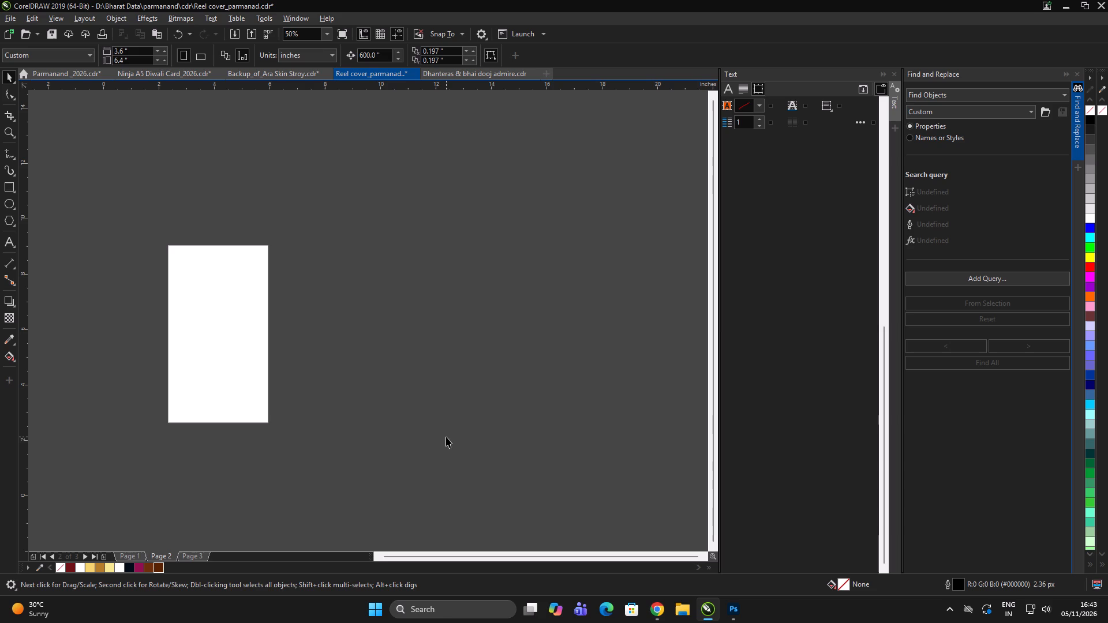
Import Festive Diya and Sweets Celebration from Downloads and place it about 2.1 by 3.8 inches on the new Page 2.
left_click_drag(407, 188, 8, 488)
left_click(413, 453)
left_click(422, 449)
key("ctrl+i")
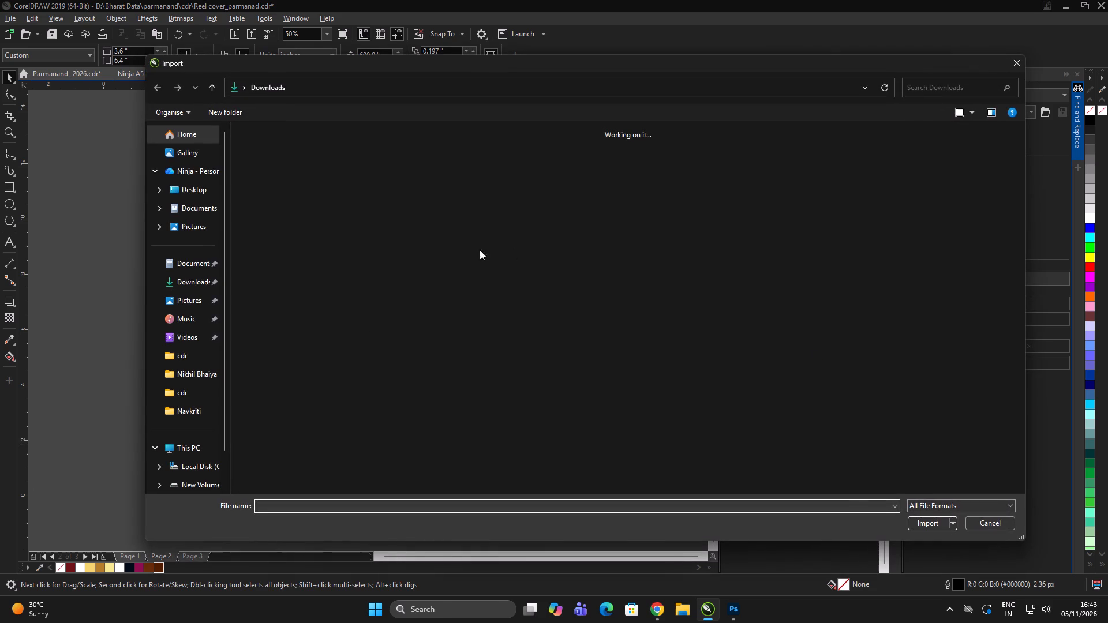
left_click(319, 218)
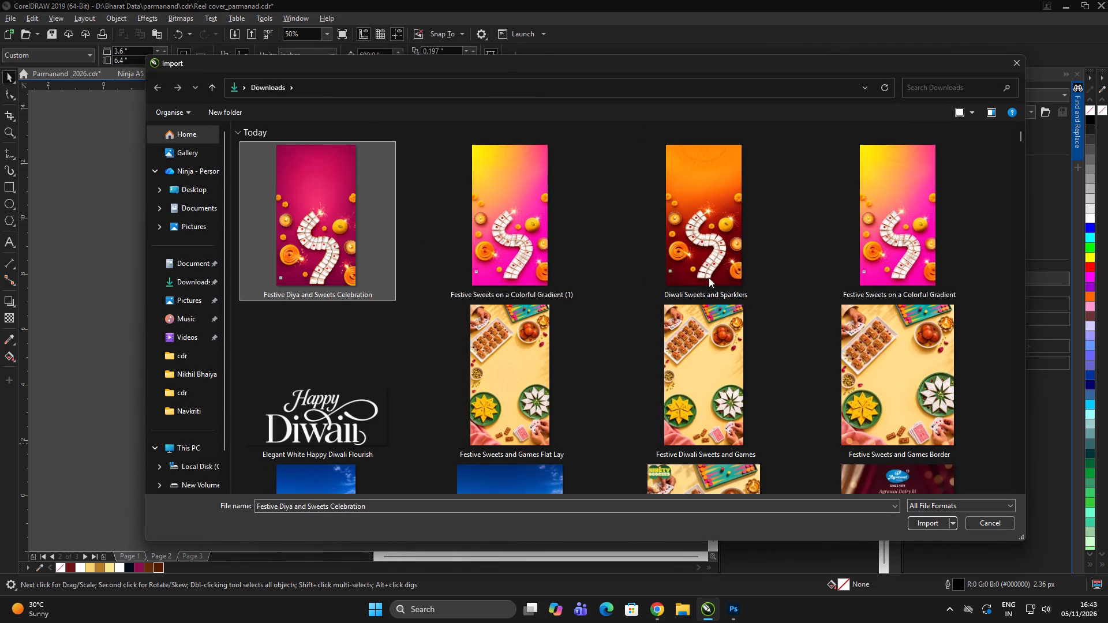
left_click(927, 524)
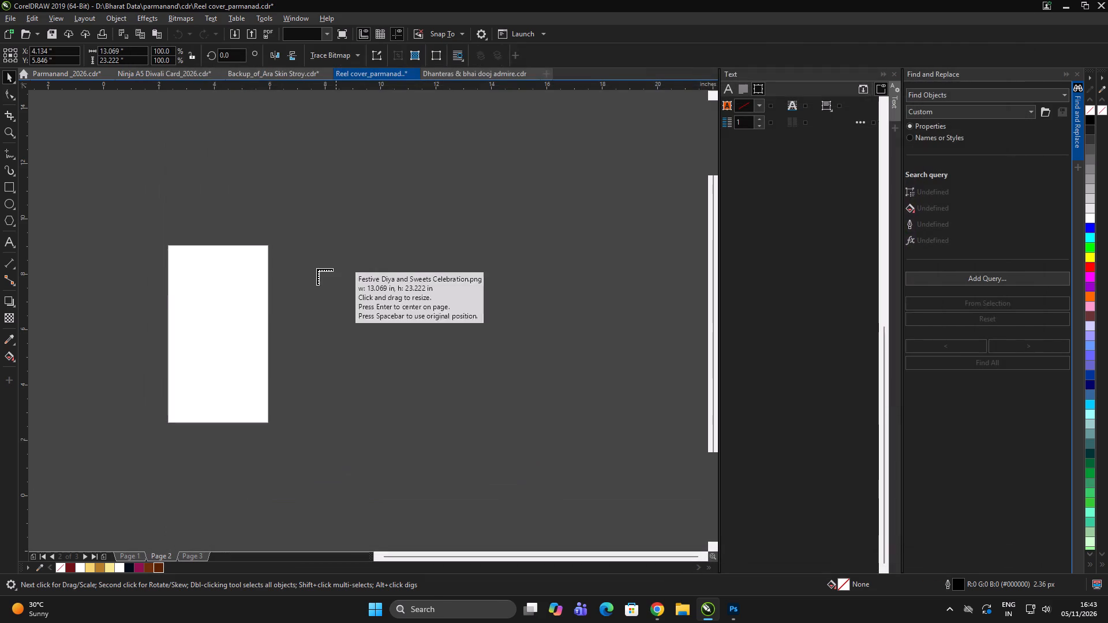
left_click_drag(208, 244, 267, 409)
left_click(314, 391)
Create a page-sized rectangle of 3.6 by 6.4 inches on Page 2.
scroll(186, 333, "up", 2)
scroll(450, 232, "down", 2)
left_click(531, 242)
scroll(461, 237, "up", 2)
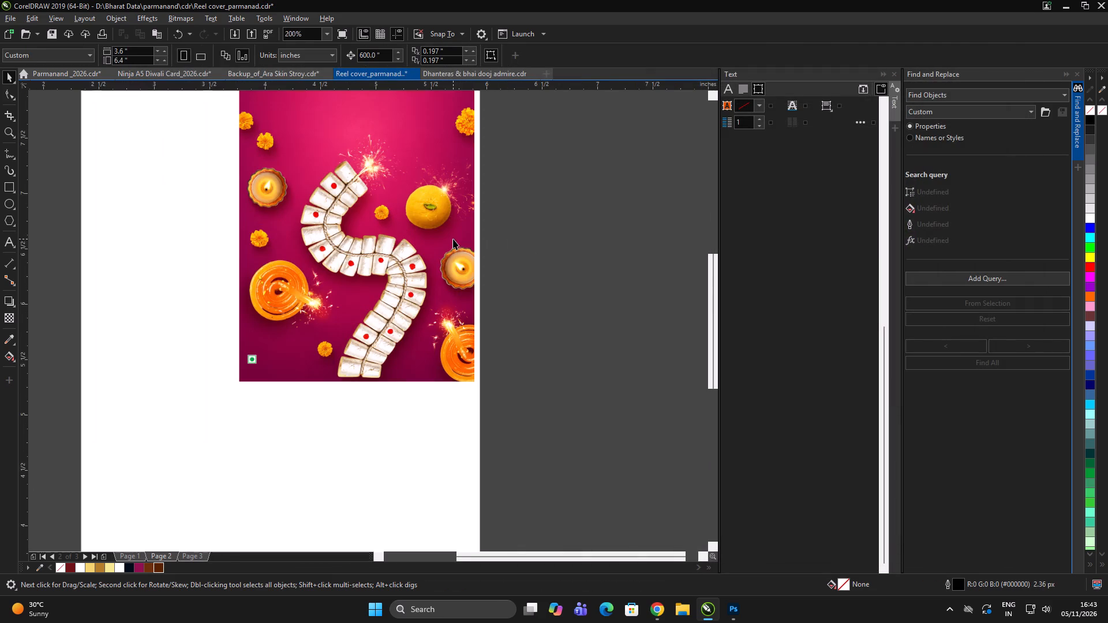
left_click(453, 238)
left_click(596, 233)
left_click_drag(597, 232, 585, 232)
double_click(9, 186)
scroll(461, 270, "down", 3)
key("space")
left_click(547, 322)
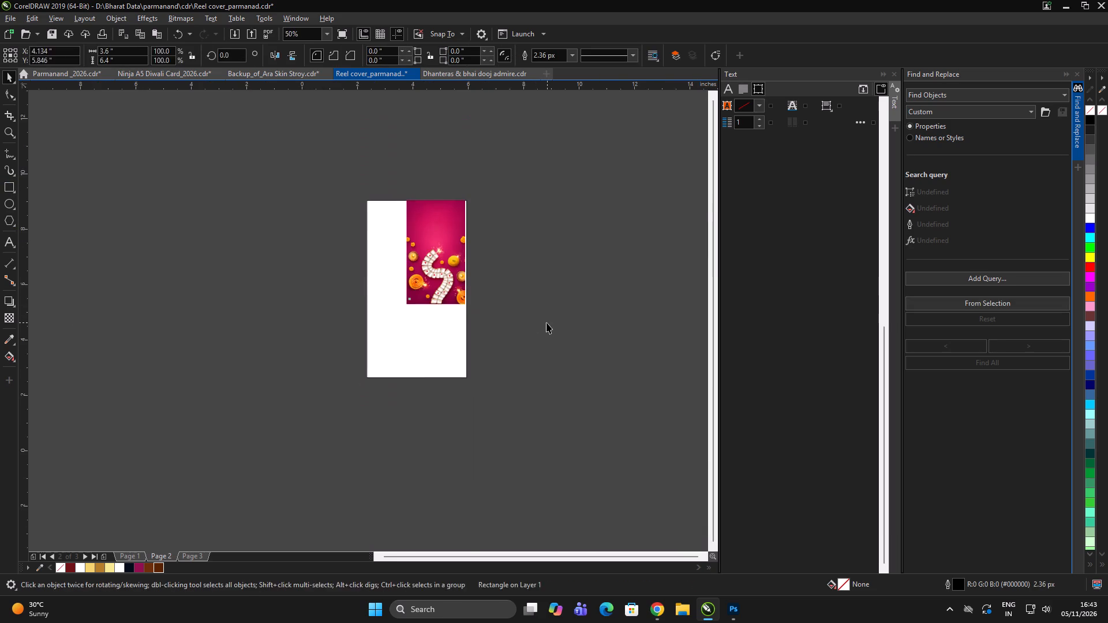
Align the magenta sweets image with the page rectangle by horizontal and vertical centres.
scroll(441, 290, "up", 1)
left_click(440, 290)
key("e")
left_click(618, 383)
left_click(399, 261)
left_click(380, 407, "shift")
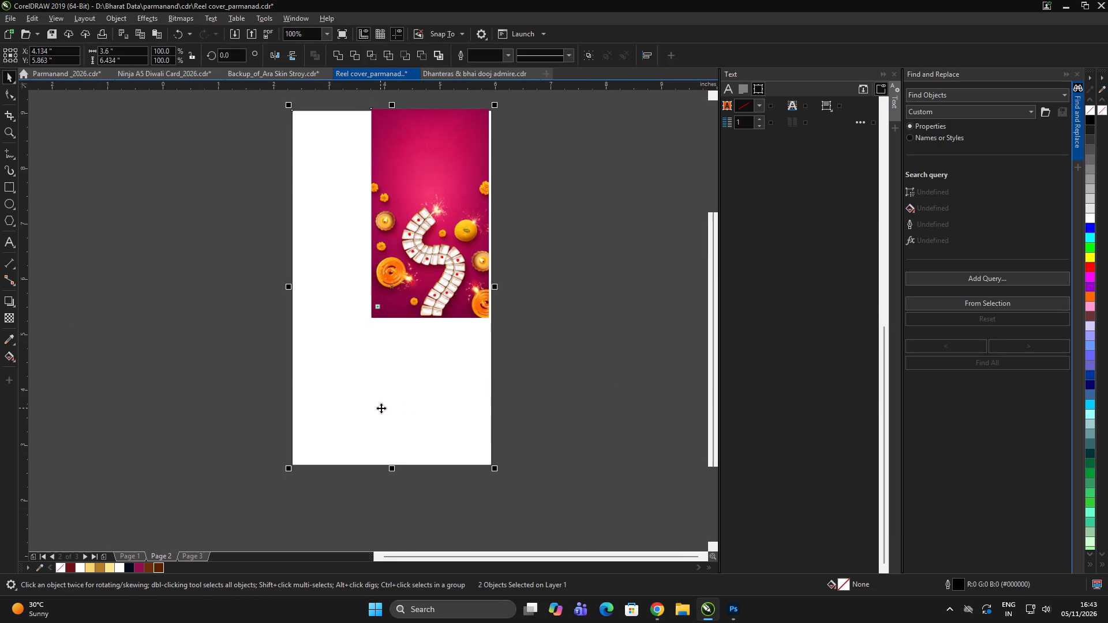
key("e")
key("c")
left_click(566, 363)
left_click(561, 363)
Enlarge the image from its centre to about 3.75 by 6.66 inches to cover the page, and send it behind the rectangle.
left_click(413, 359)
left_click_drag(455, 397, 491, 431, "shift")
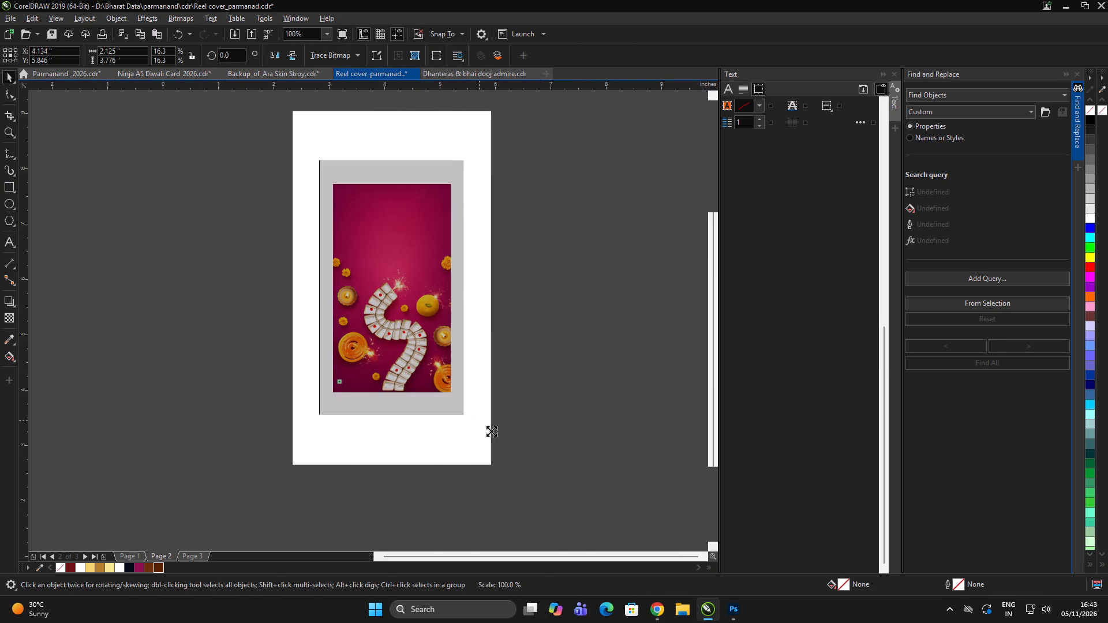
left_click_drag(491, 431, 520, 476, "shift")
left_click(565, 425)
left_click(429, 377)
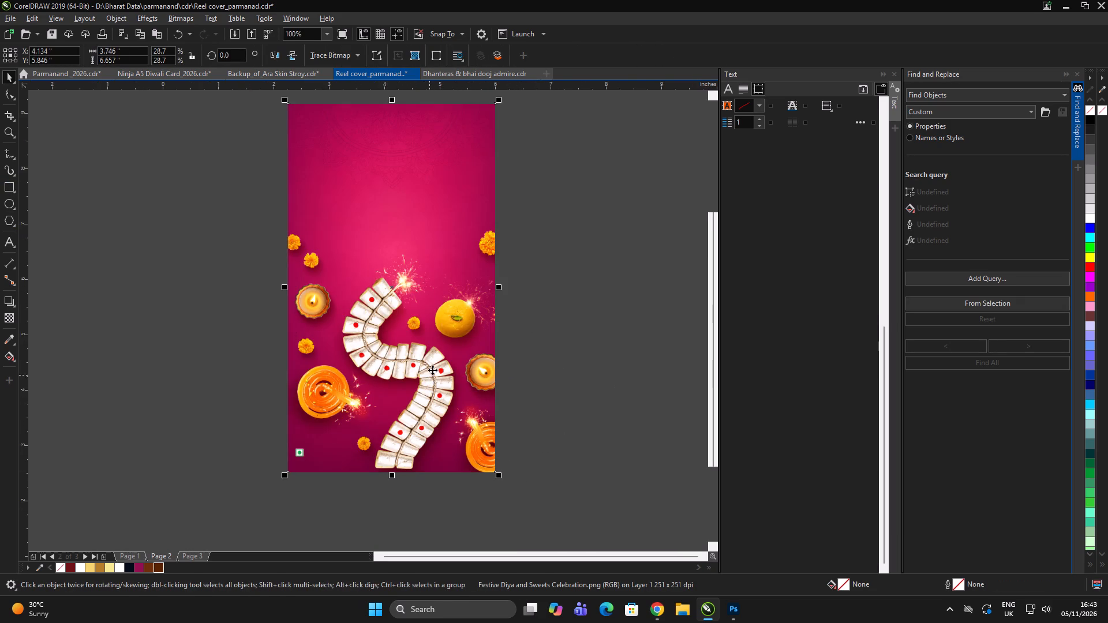
key("shift+Page_Down")
PowerClip the magenta sweets image inside the page-sized rectangle.
double_click(624, 310)
scroll(481, 298, "down", 1)
left_click(547, 274)
scroll(472, 220, "up", 2)
left_click(511, 151)
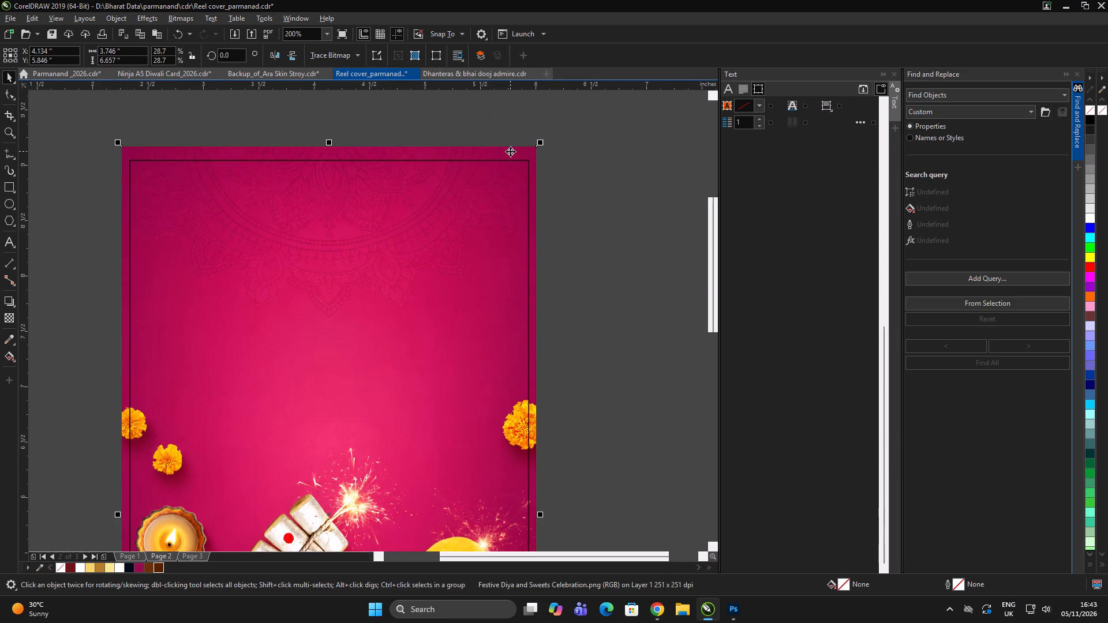
right_click(510, 151)
left_click(548, 310)
left_click(446, 311)
scroll(417, 233, "down", 2)
double_click(549, 231)
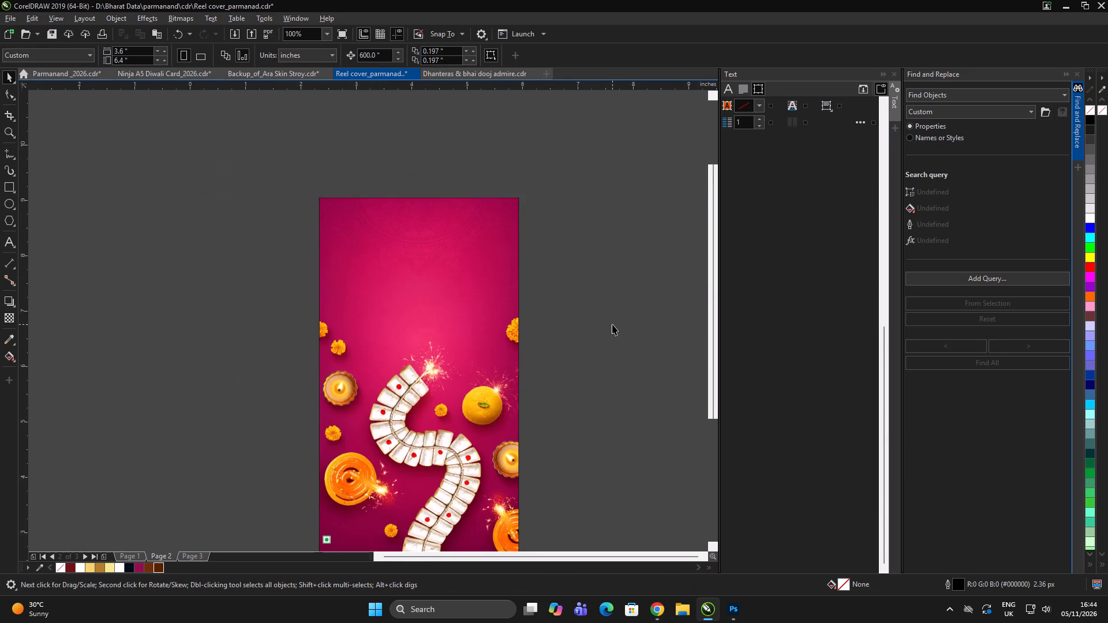
left_click(612, 324)
Remove the outline from the PowerClip rectangle holding the magenta sweets image.
scroll(385, 231, "down", 1)
left_click(387, 228)
double_click(577, 246)
left_click(414, 252)
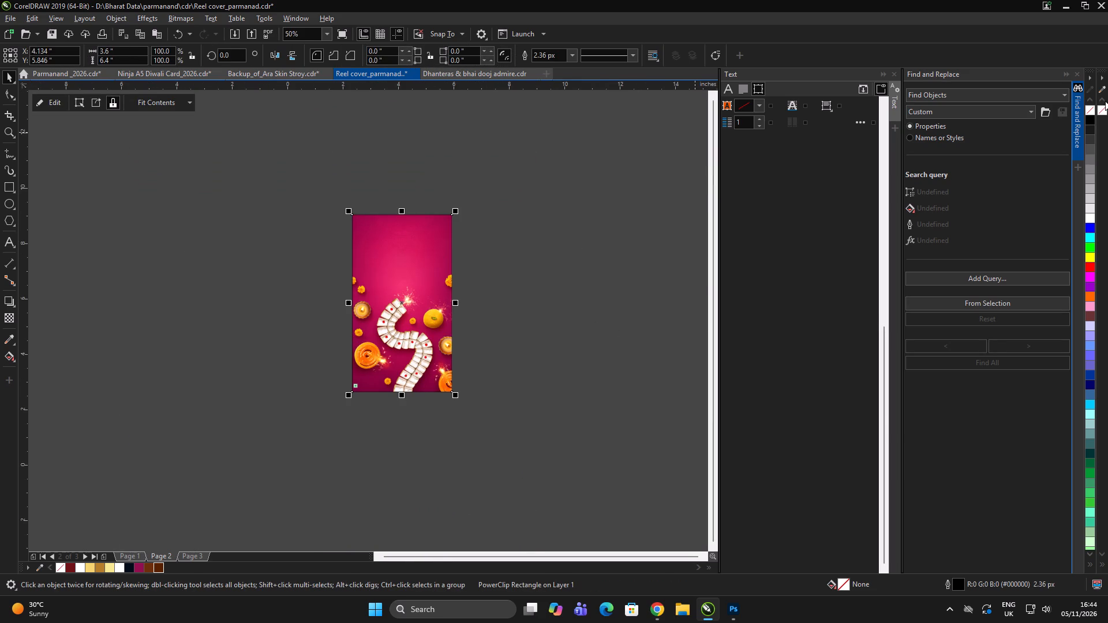
right_click(1089, 104)
scroll(472, 215, "up", 2)
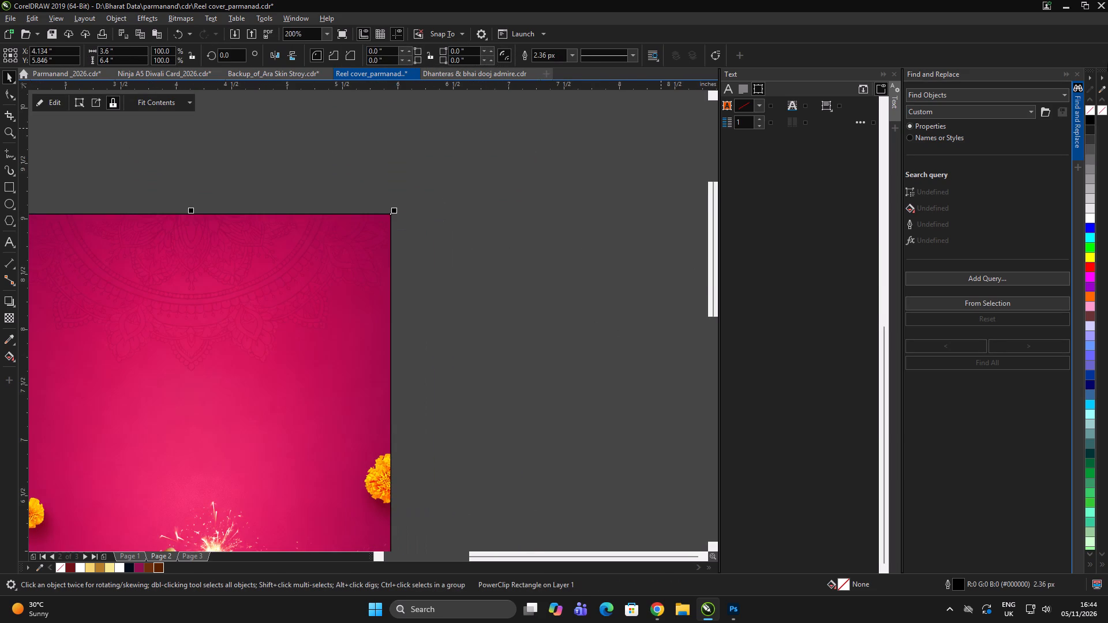
right_click(1090, 112)
left_click(487, 196)
left_click(493, 194)
left_click(497, 192)
left_click(501, 189)
Go back to Page 1 with the yellow Happy Diwali cover.
key("Page_Up")
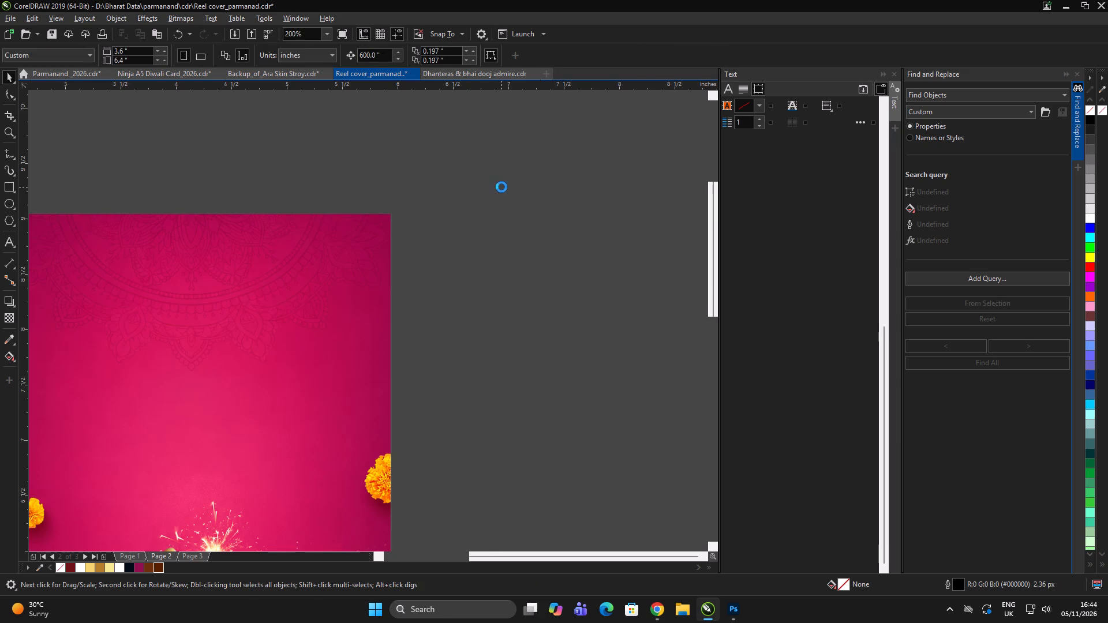
double_click(528, 207)
scroll(485, 209, "down", 3)
left_click(494, 216)
triple_click(497, 216)
left_click(499, 213)
key("Page_Up")
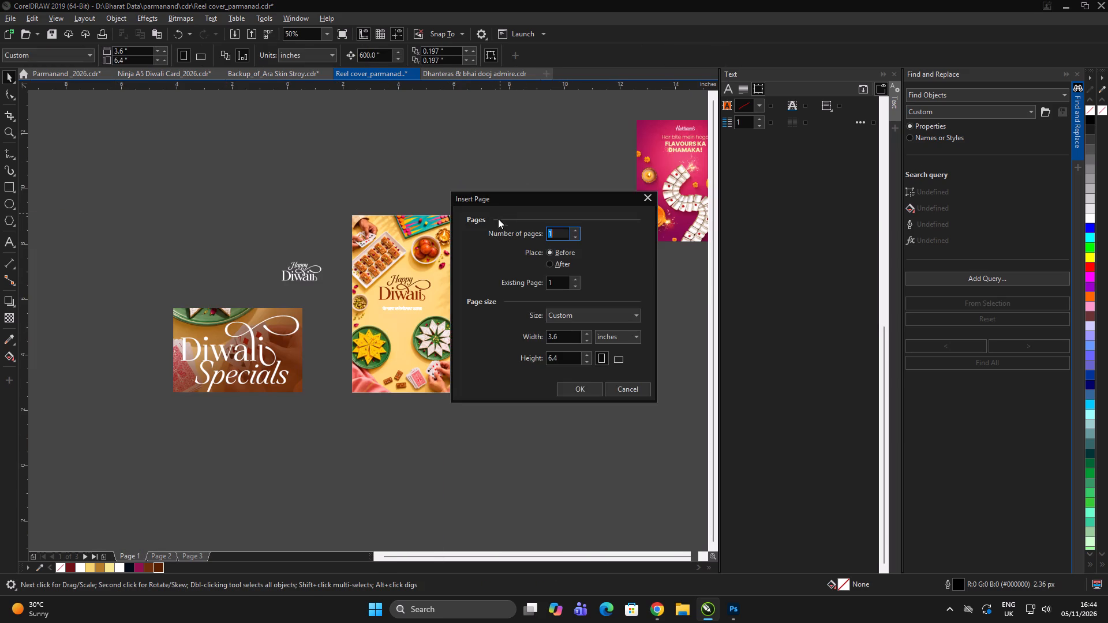
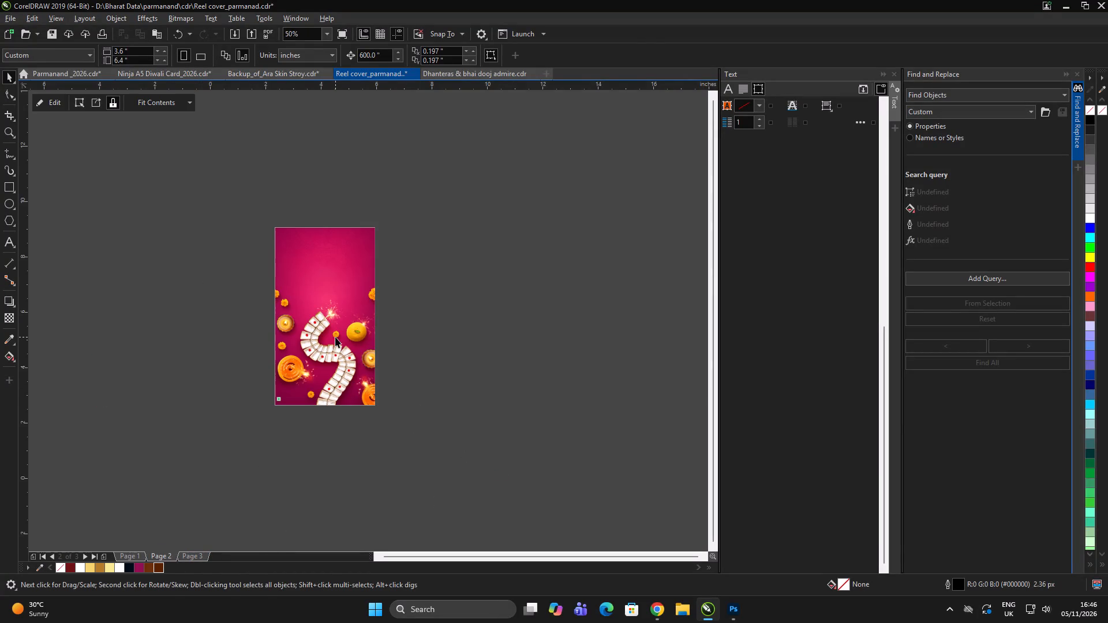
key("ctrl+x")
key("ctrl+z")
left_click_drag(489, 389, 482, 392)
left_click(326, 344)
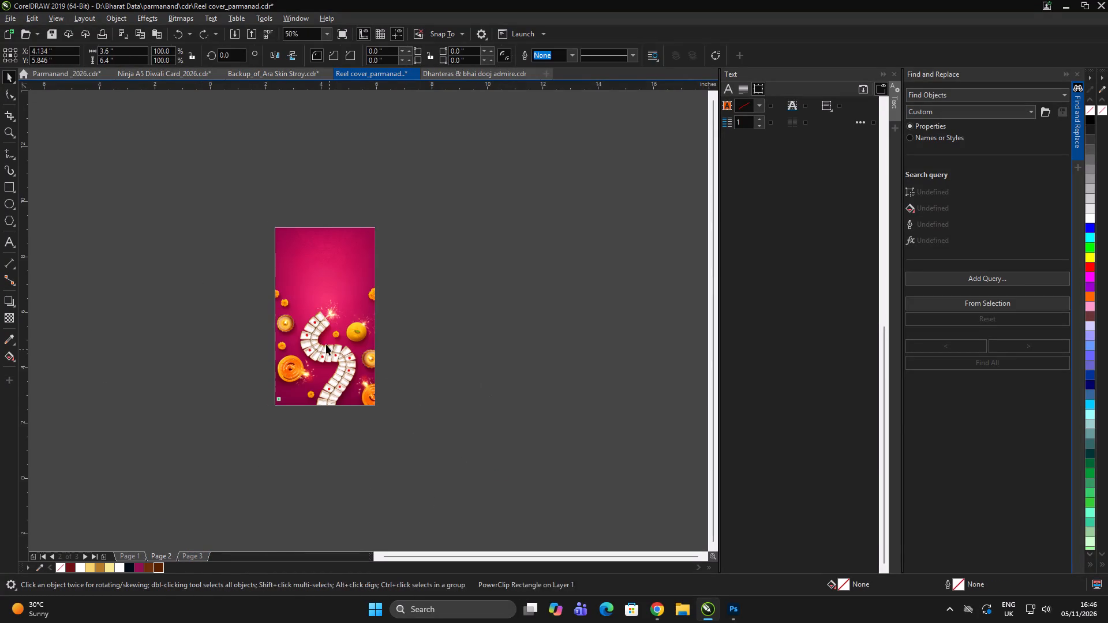
Copy the Happy Diwali lettering and its small tagline from Page 1 and paste them onto the magenta cover on Page 2.
left_click(138, 553)
left_click_drag(416, 260, 275, 316)
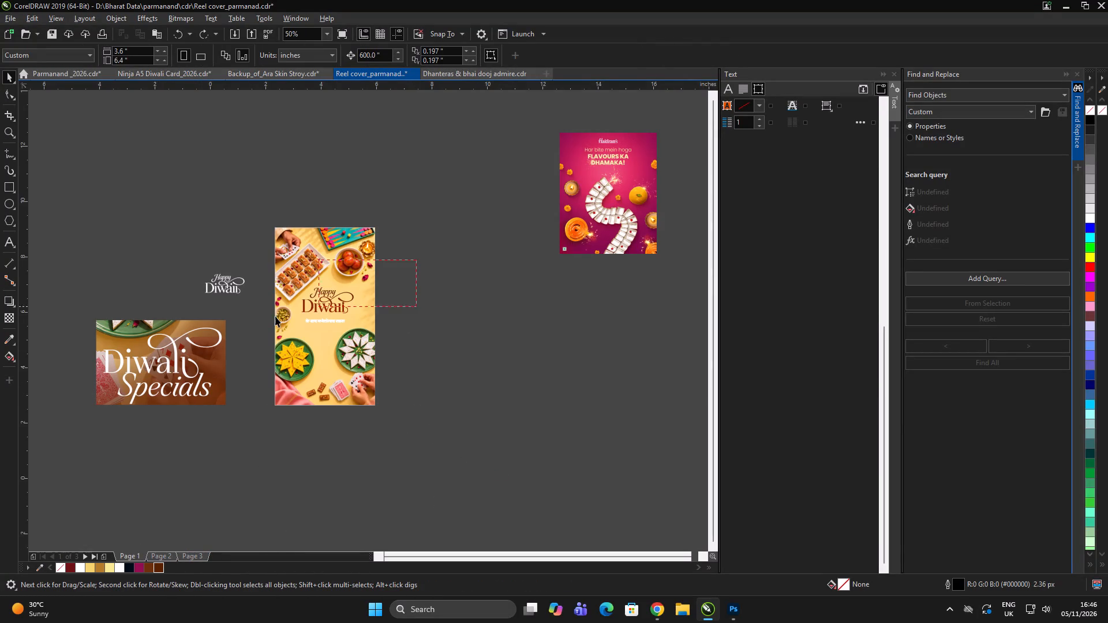
left_click_drag(275, 316, 267, 341)
key("ctrl+c")
left_click(487, 334, "ctrl")
left_click(164, 555)
left_click(477, 389)
key("ctrl+v")
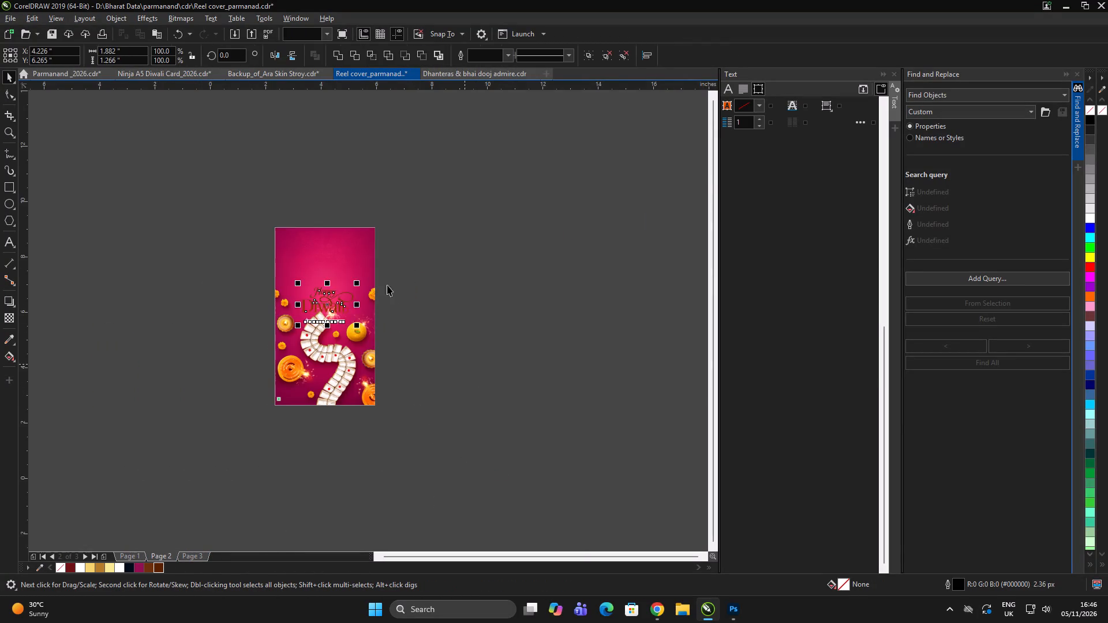
Move the pasted lettering and tagline straight up into the empty magenta area above the sweets, centred at about Y 7.82 inches.
scroll(342, 294, "up", 1)
left_click_drag(335, 313, 345, 220)
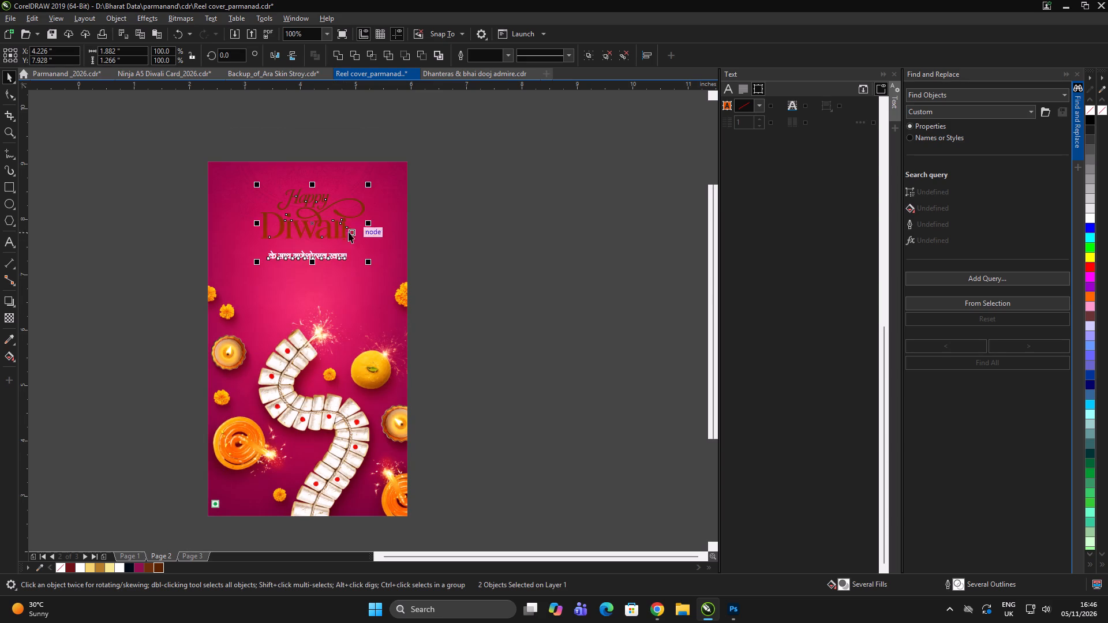
left_click_drag(343, 229, 343, 236)
Fill the Happy Diwali lettering and tagline with white (#FFFFFF).
left_click(1087, 220)
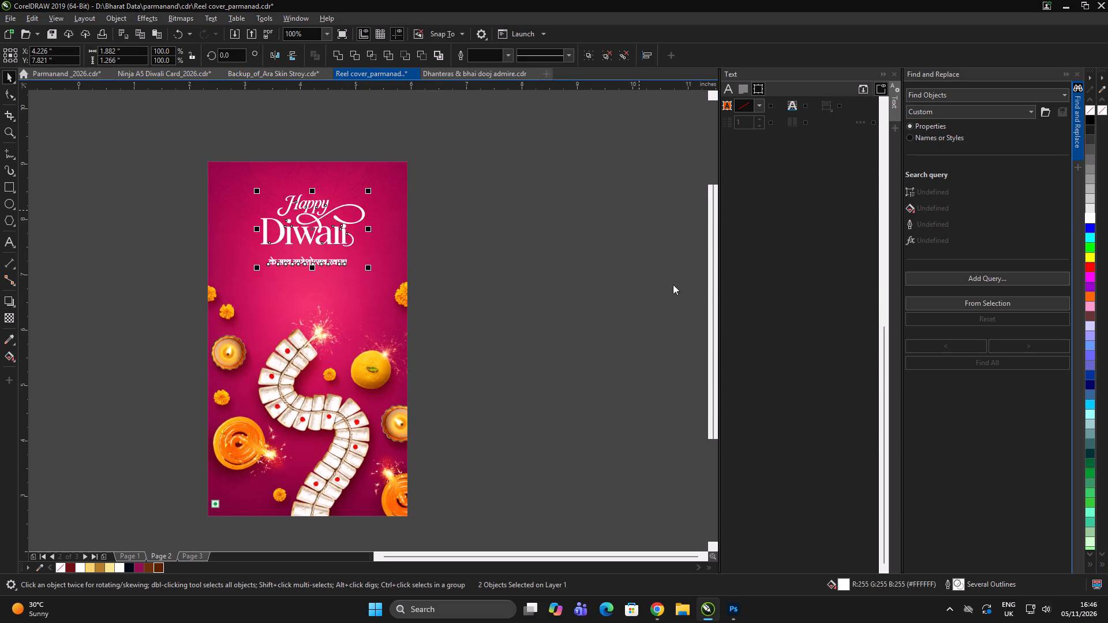
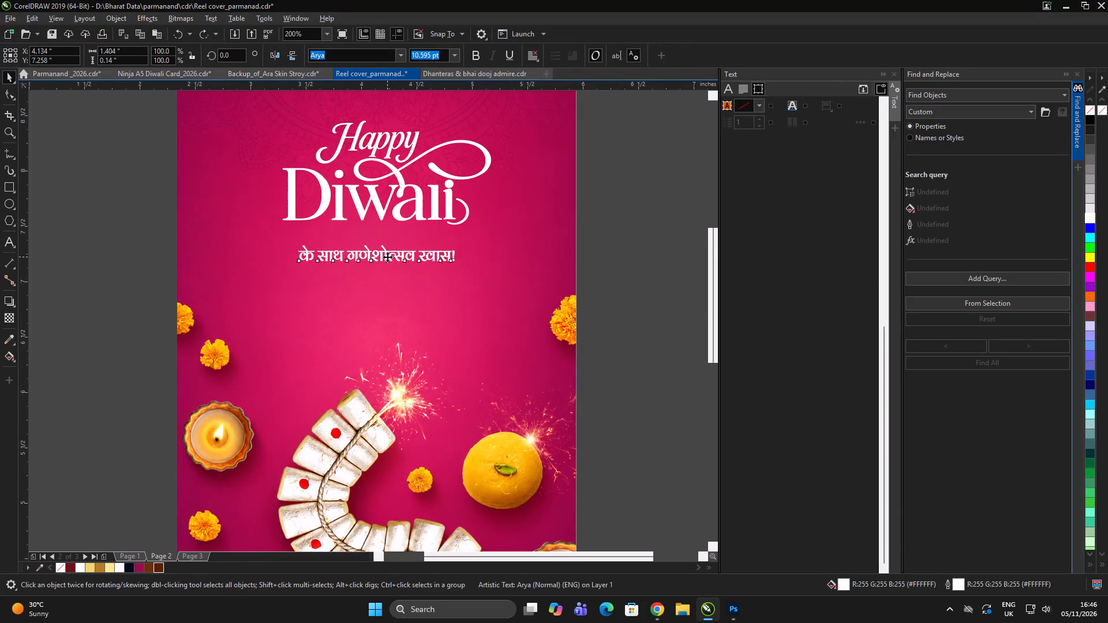
Replace the Page 2 tagline's text with the copied "May the festival of lights brighten every moment with love, laughter and togetherness.".
key("ctrl+a")
key("ctrl+v")
key("ctrl+a")
left_click(8, 76)
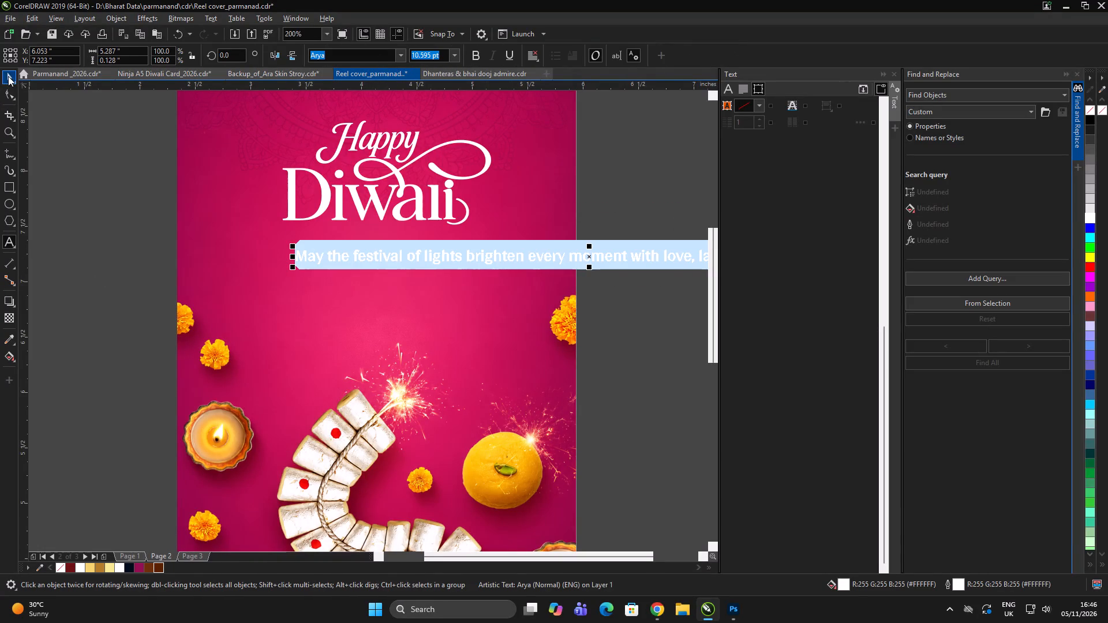
Centre the English tagline horizontally on the magenta cover background.
left_click(376, 356, "shift")
key("c")
double_click(624, 186)
double_click(416, 256)
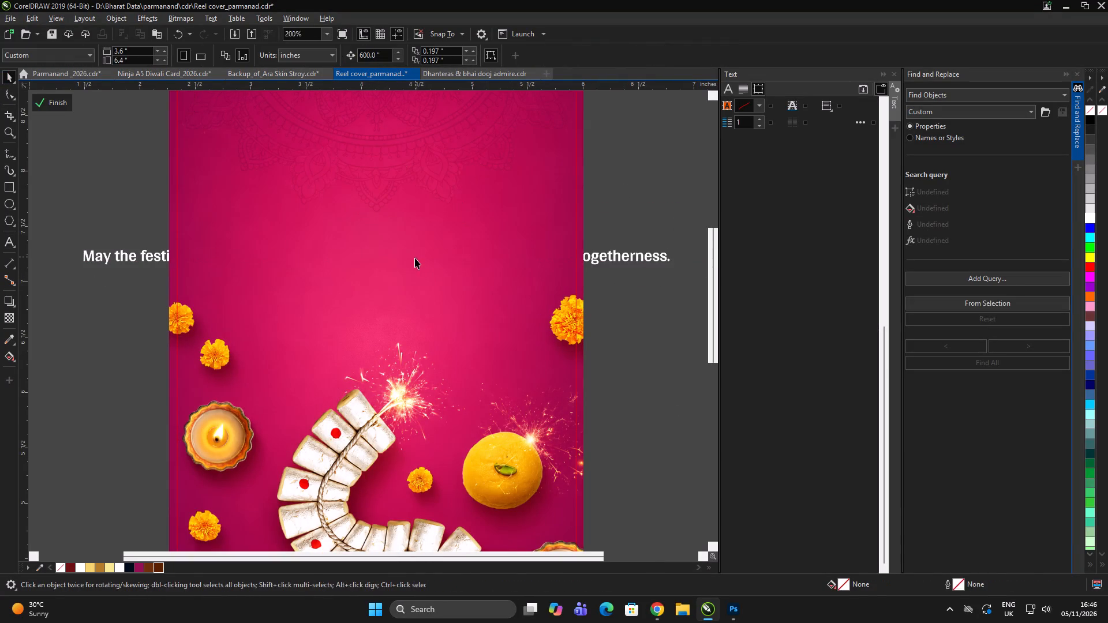
key("ctrl+z")
Break the tagline into two lines, starting the second line at "moment".
double_click(411, 258)
double_click(361, 259)
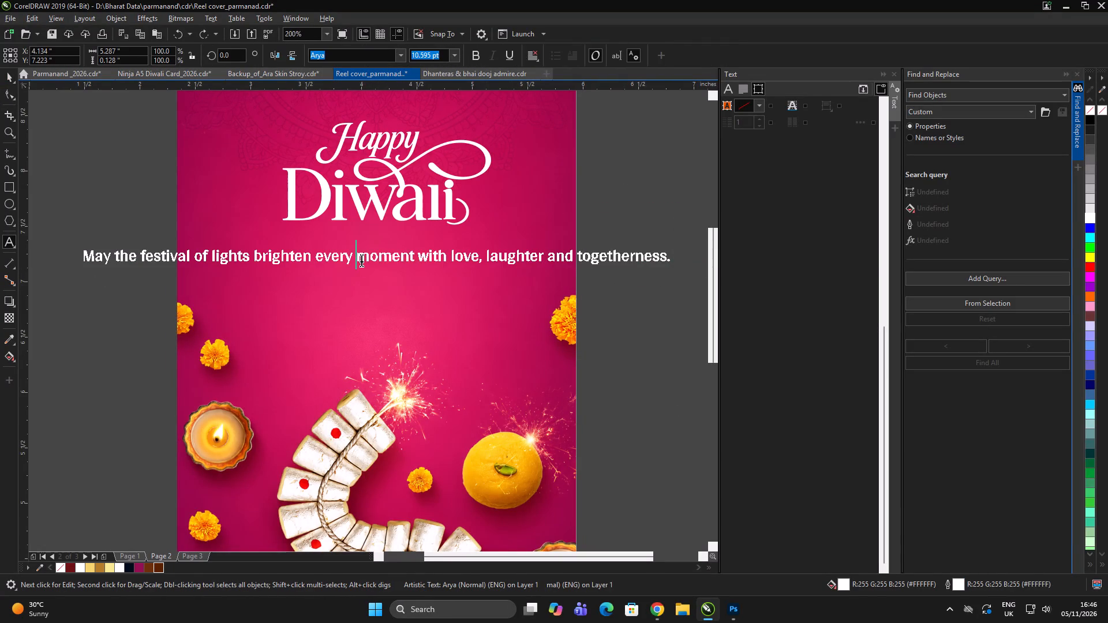
key("Return")
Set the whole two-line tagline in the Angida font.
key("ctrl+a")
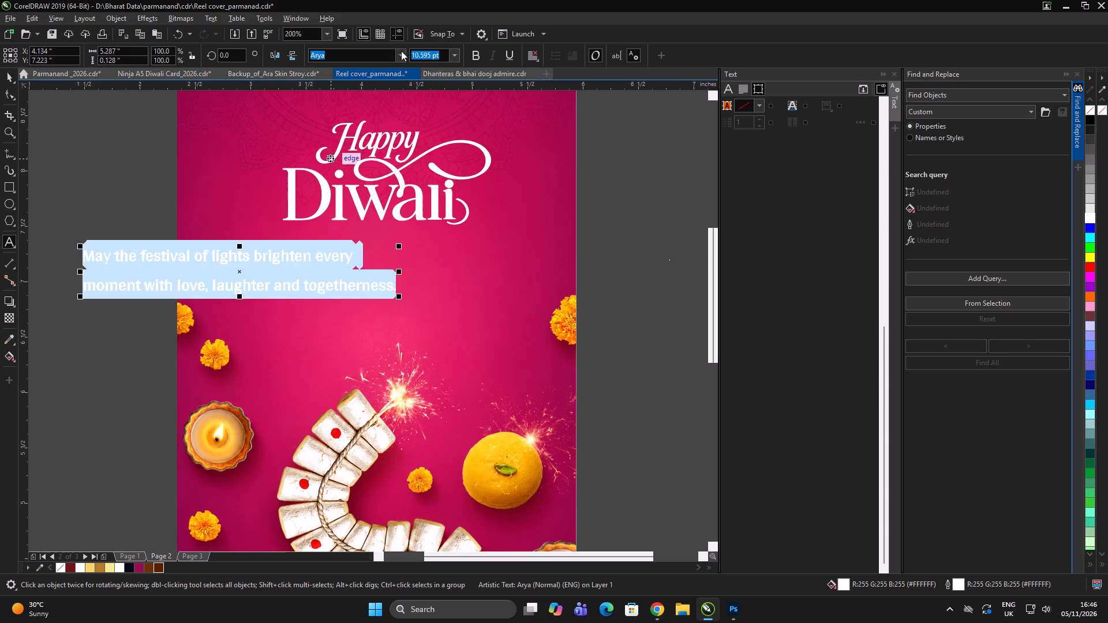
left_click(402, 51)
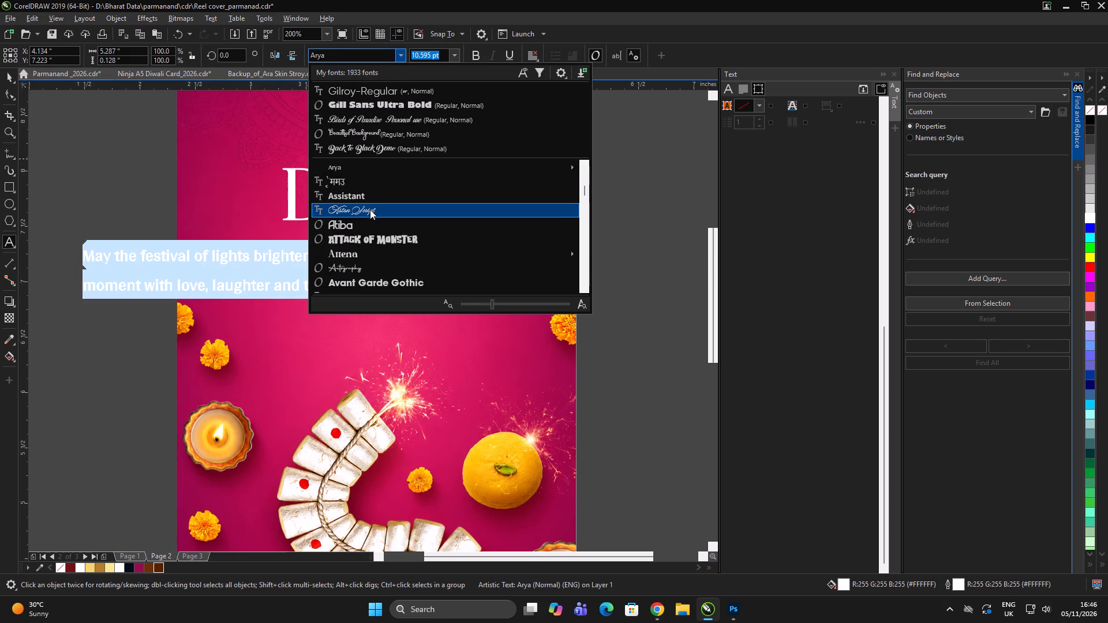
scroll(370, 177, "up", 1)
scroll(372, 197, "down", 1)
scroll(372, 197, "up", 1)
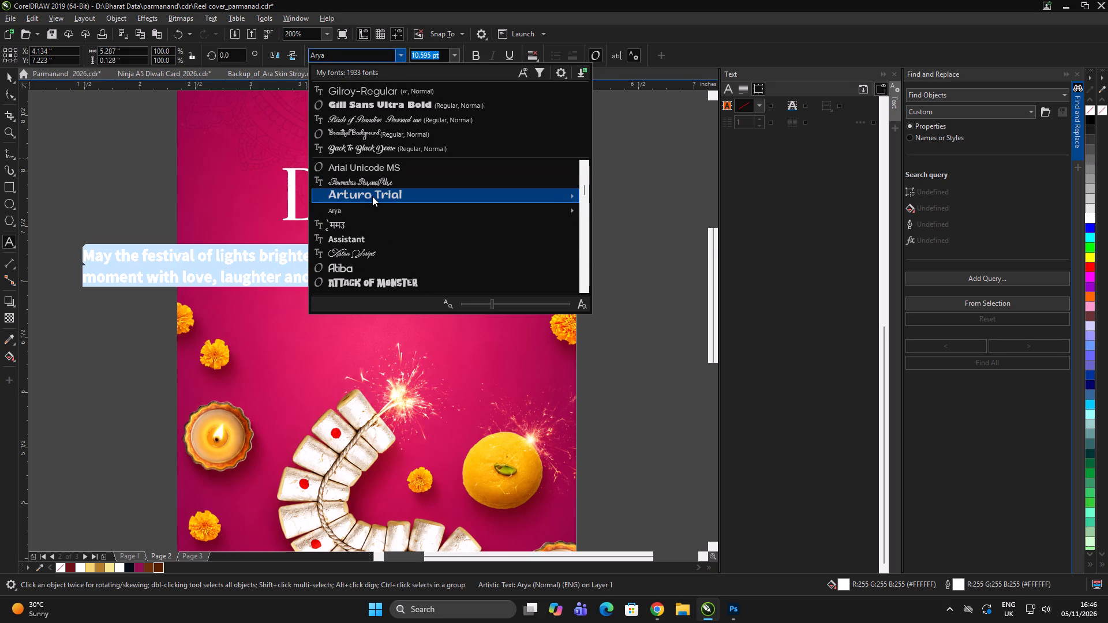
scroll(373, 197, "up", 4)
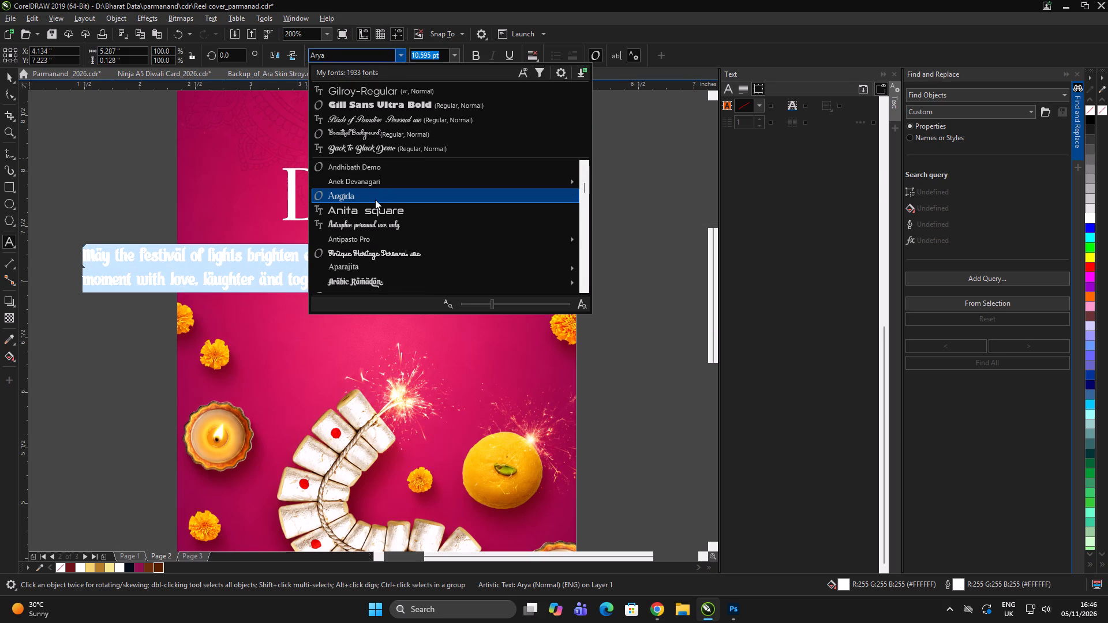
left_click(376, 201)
Move the tagline onto the cover beneath the Diwali lettering, centred at about X 4.16, Y 7.03 inches.
scroll(230, 265, "up", 1)
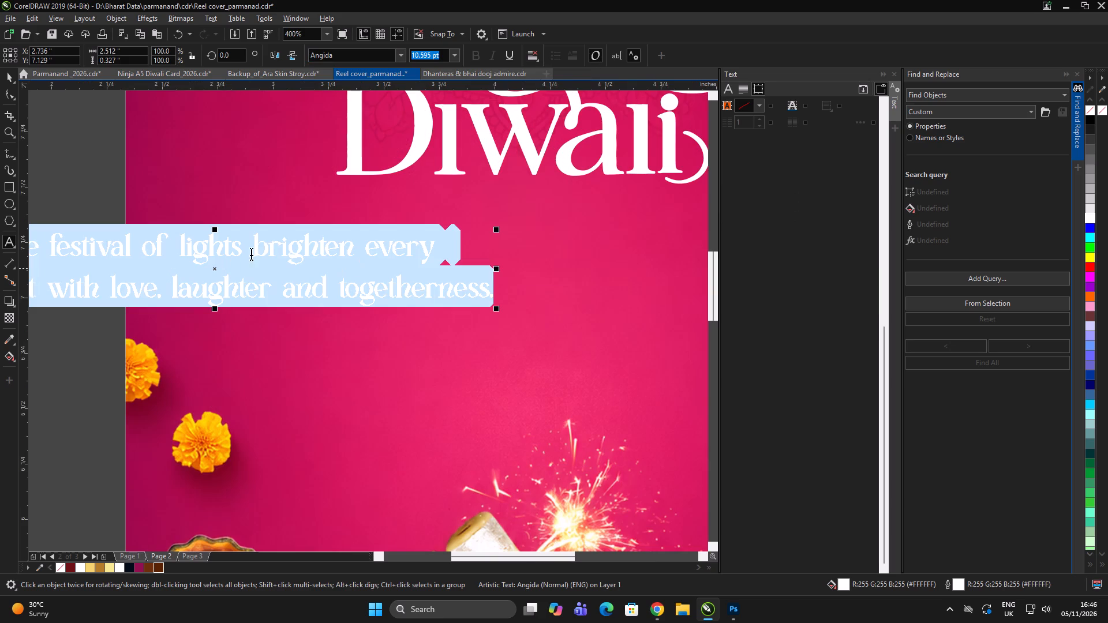
left_click(8, 78)
scroll(332, 256, "down", 1)
left_click_drag(334, 252, 492, 260)
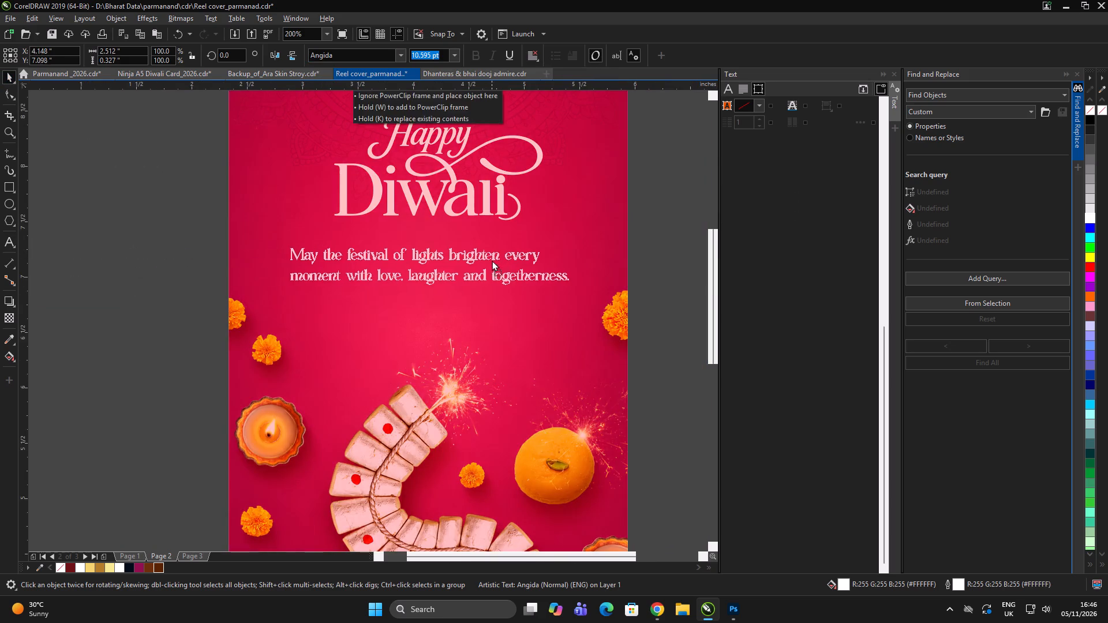
left_click_drag(492, 260, 492, 263)
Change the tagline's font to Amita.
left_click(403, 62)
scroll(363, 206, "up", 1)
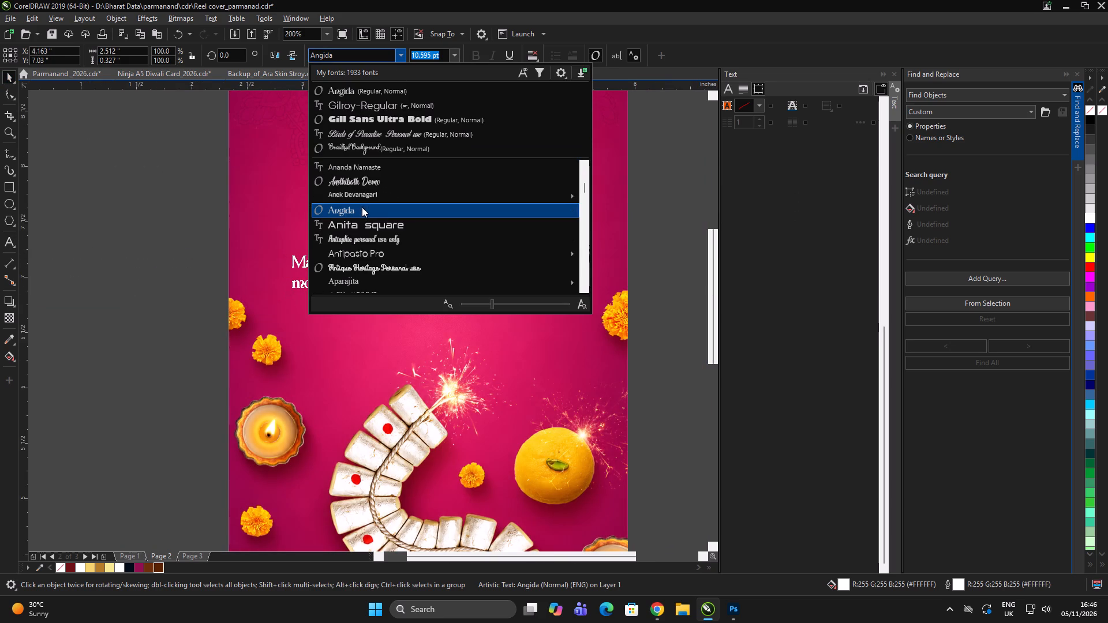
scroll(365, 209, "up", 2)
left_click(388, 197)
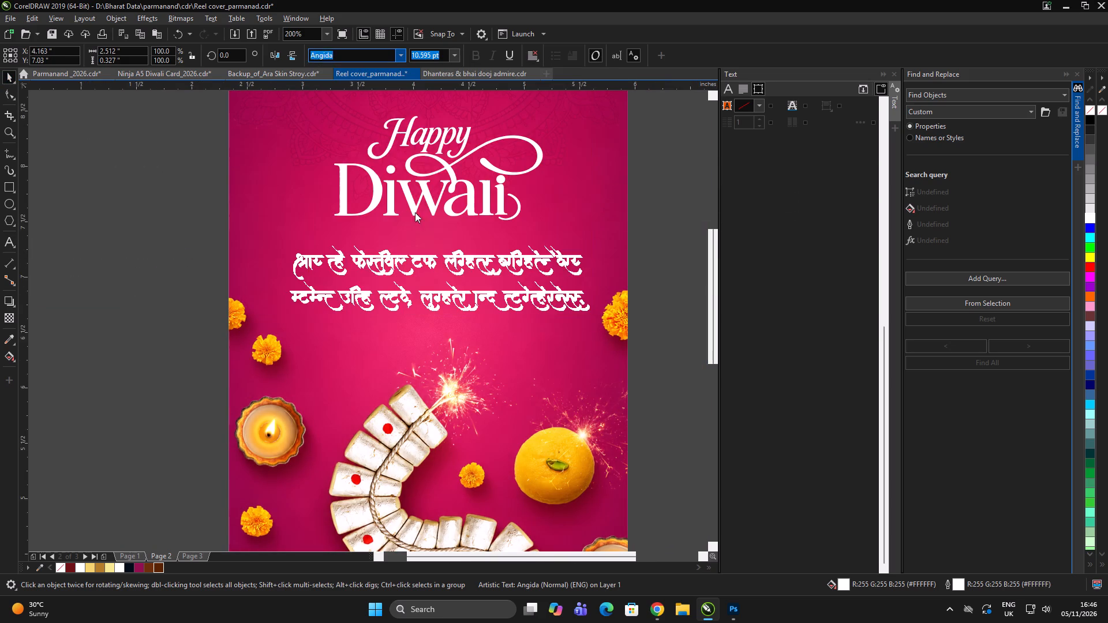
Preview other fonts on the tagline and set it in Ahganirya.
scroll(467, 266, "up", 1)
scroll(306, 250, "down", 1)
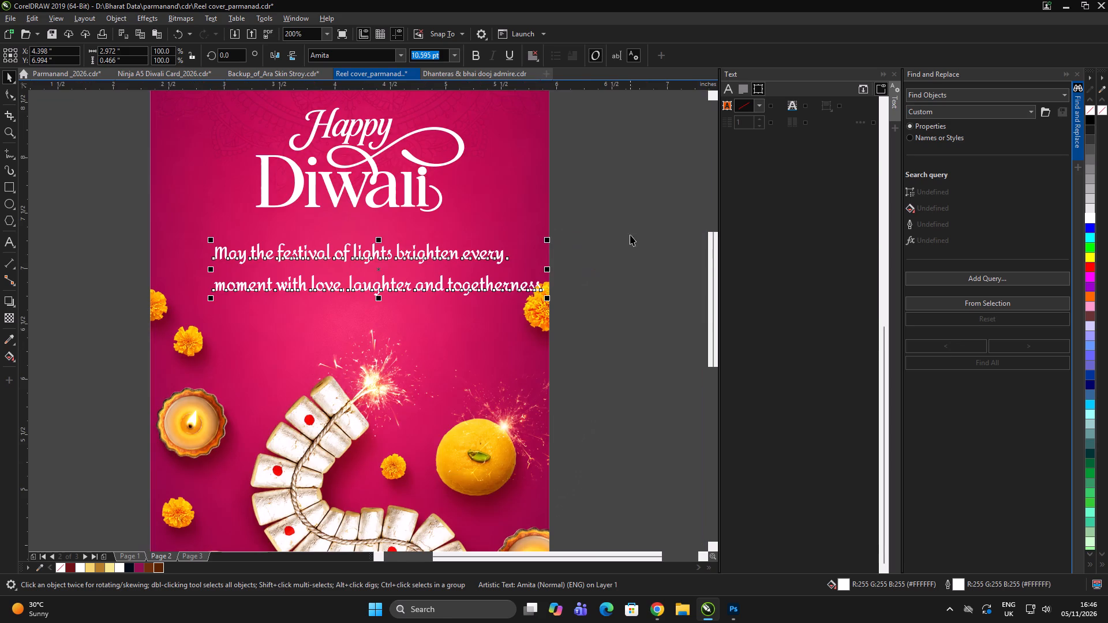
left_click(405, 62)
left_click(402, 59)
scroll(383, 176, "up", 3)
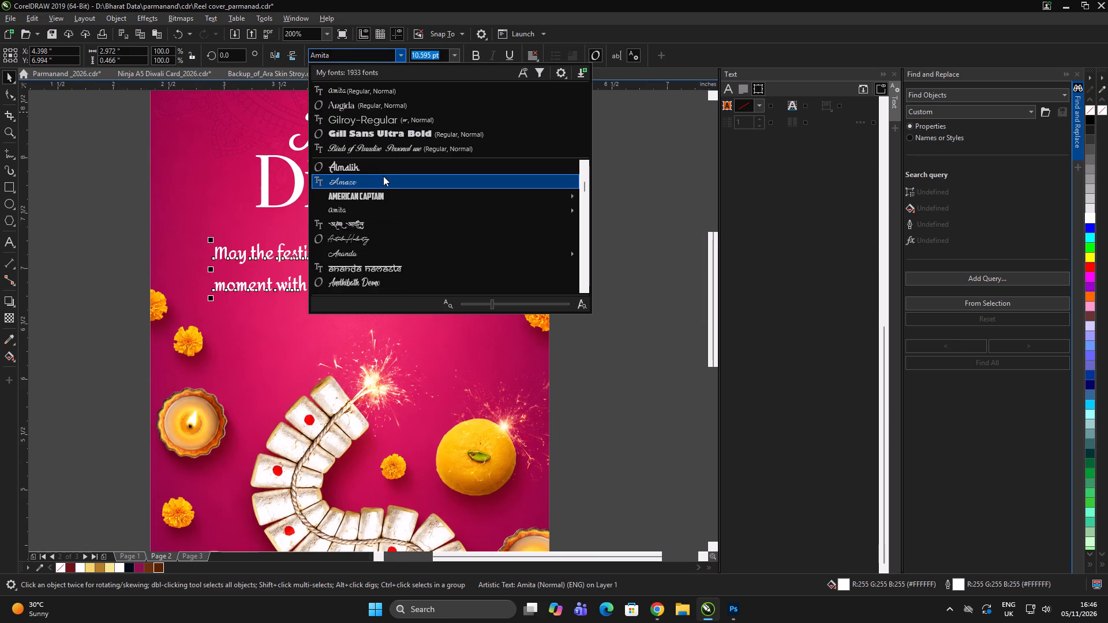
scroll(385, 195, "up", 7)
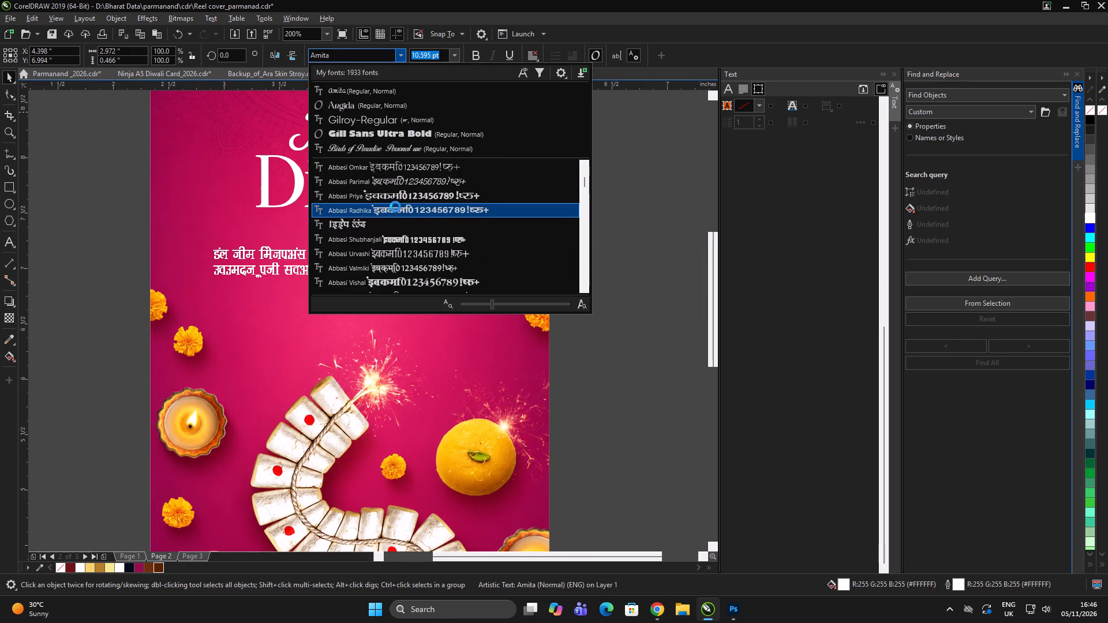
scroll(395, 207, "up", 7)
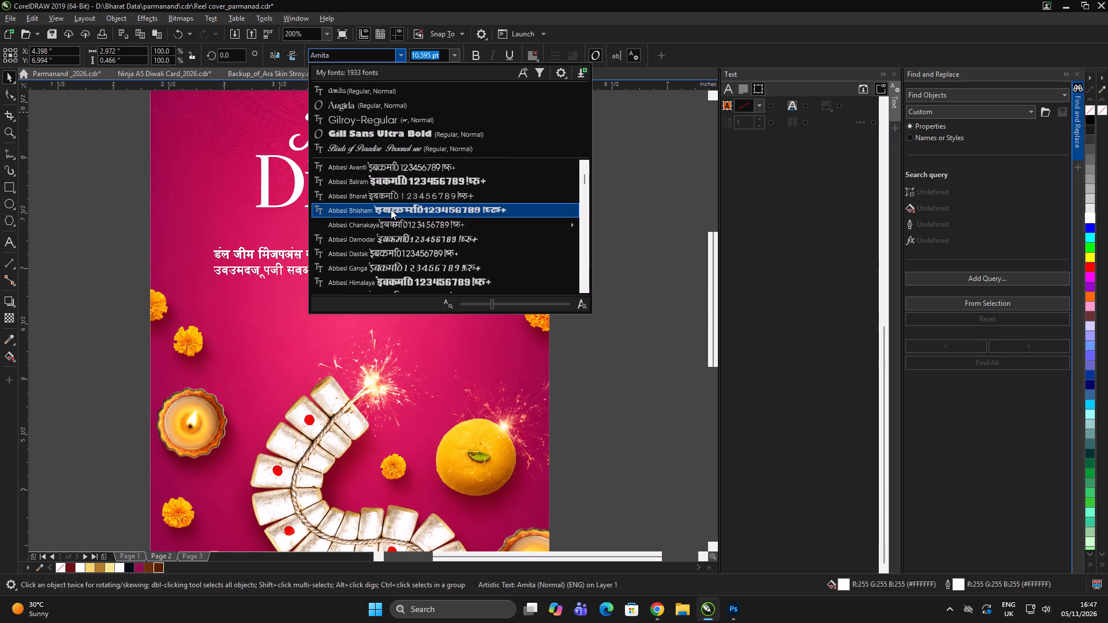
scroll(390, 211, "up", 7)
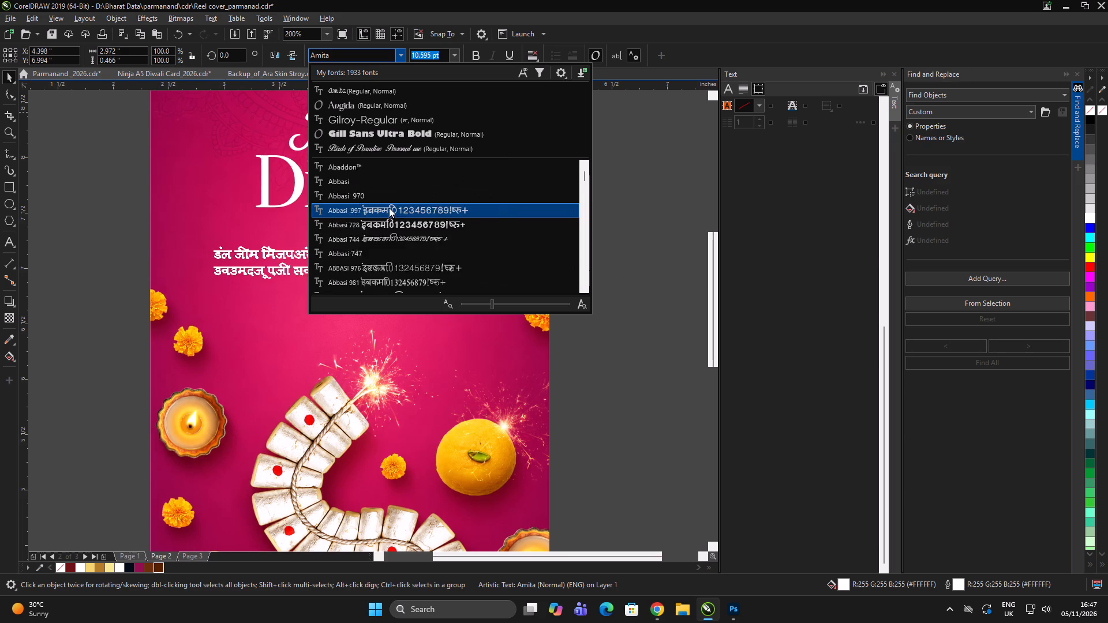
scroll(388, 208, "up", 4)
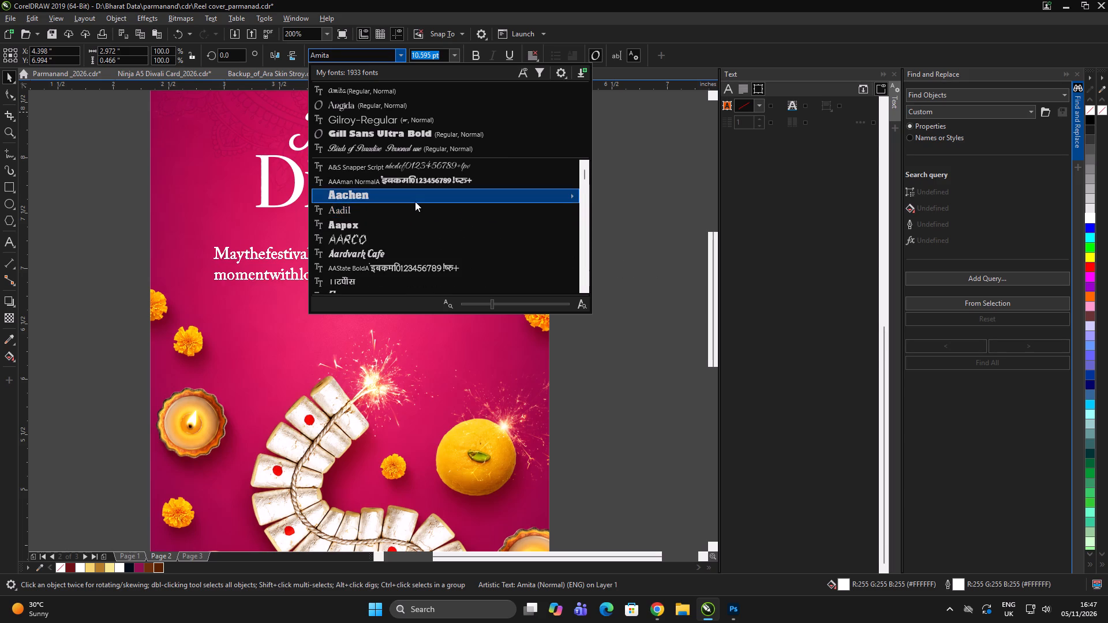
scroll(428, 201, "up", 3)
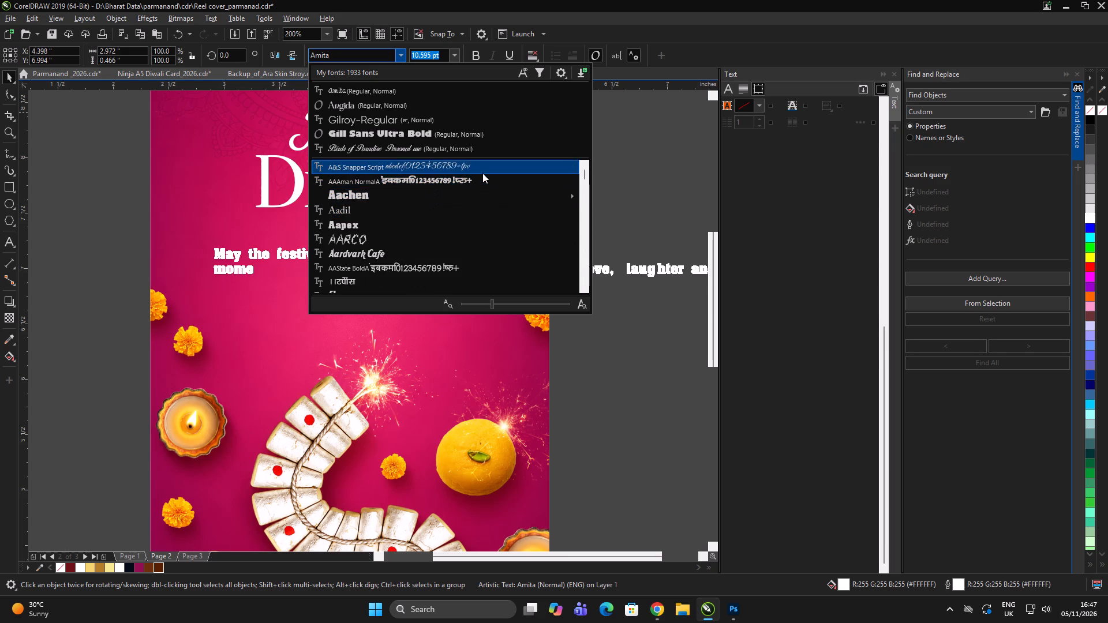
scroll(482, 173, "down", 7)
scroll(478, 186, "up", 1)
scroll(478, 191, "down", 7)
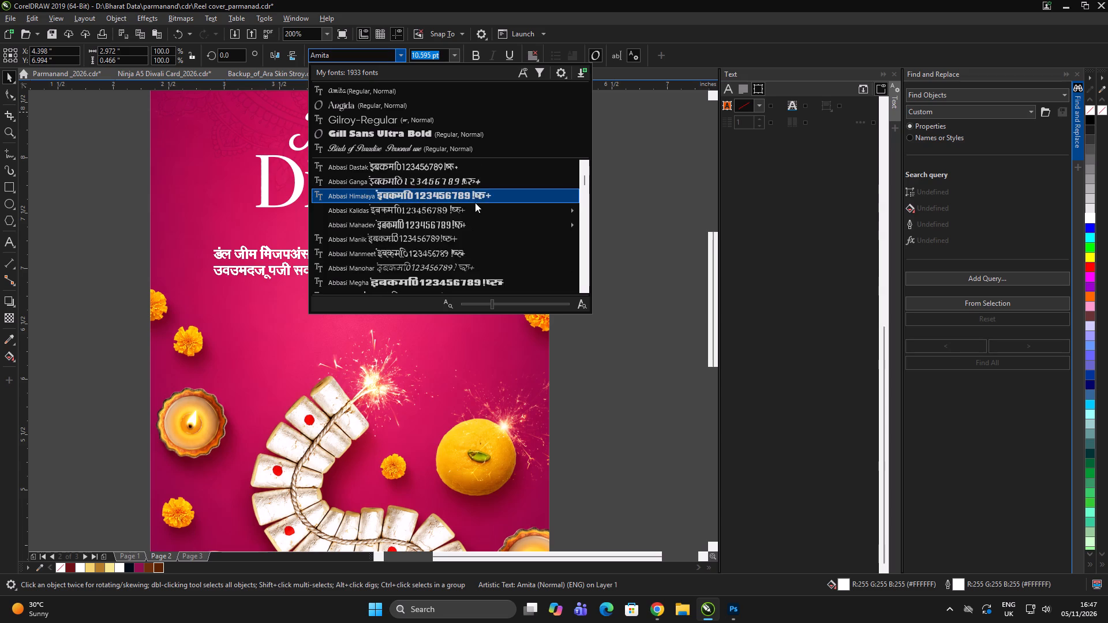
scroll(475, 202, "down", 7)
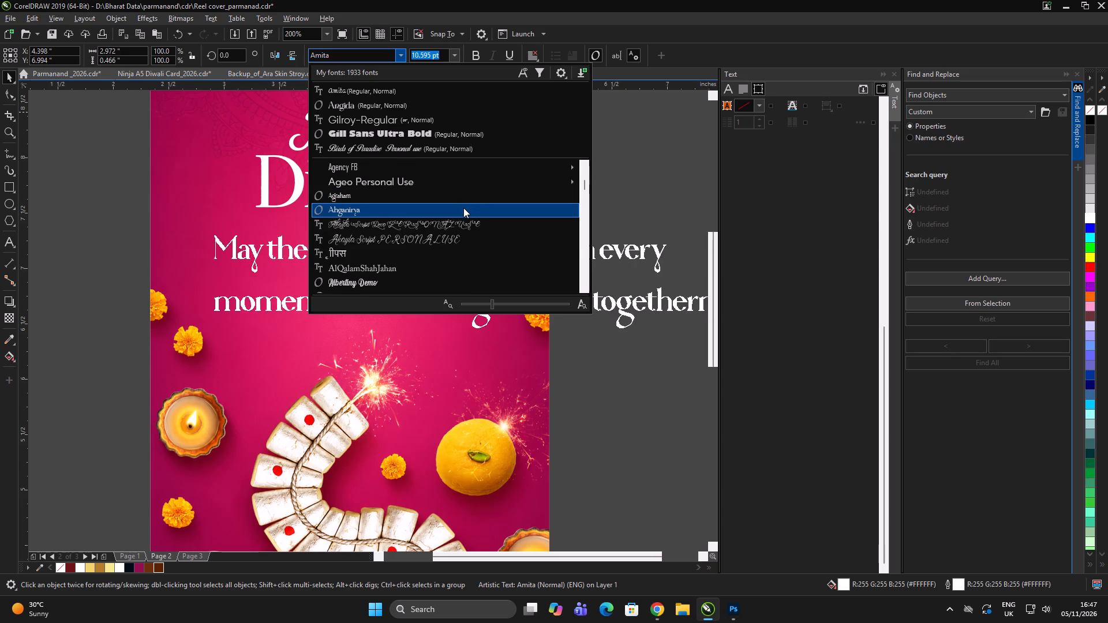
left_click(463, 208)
Scale the tagline down proportionally to about 4.8 pt so it fits within the cover width.
scroll(449, 259, "down", 1)
left_click(589, 337)
left_click(548, 283)
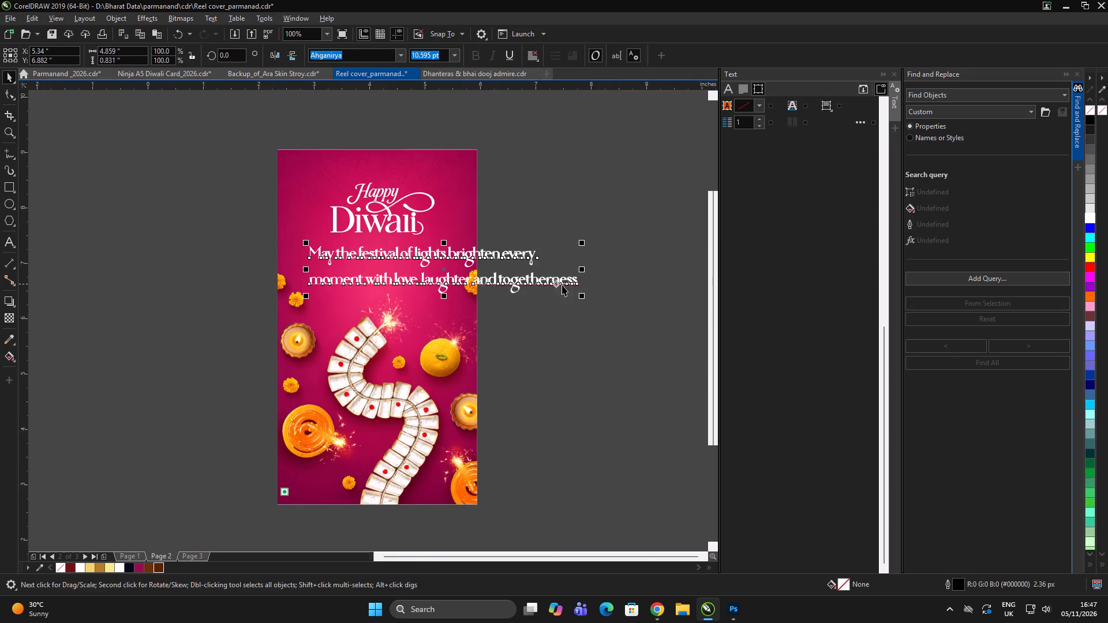
left_click_drag(581, 295, 435, 302)
Preview further fonts on the tagline and set it in Bauer Bodoni Std (Bold).
scroll(398, 265, "up", 3)
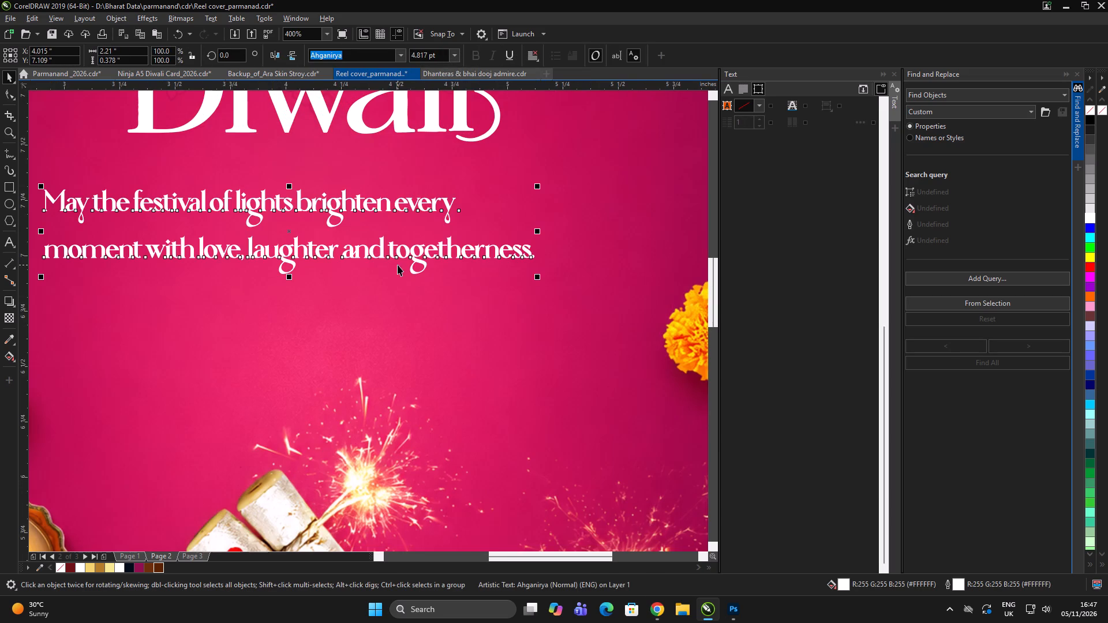
left_click(400, 63)
left_click(398, 58)
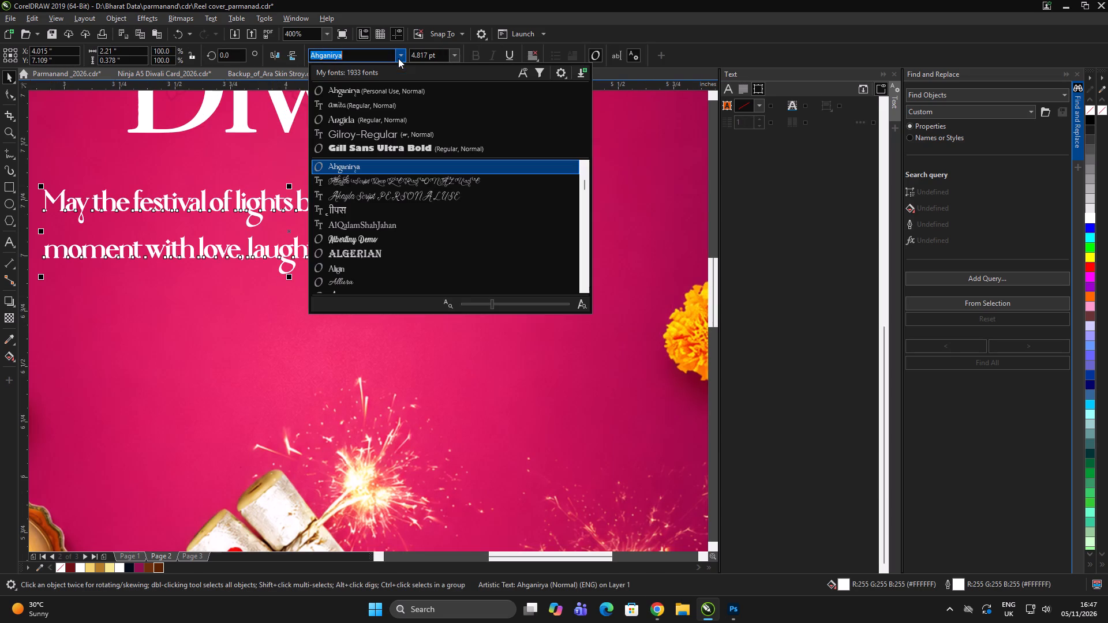
scroll(387, 223, "down", 2)
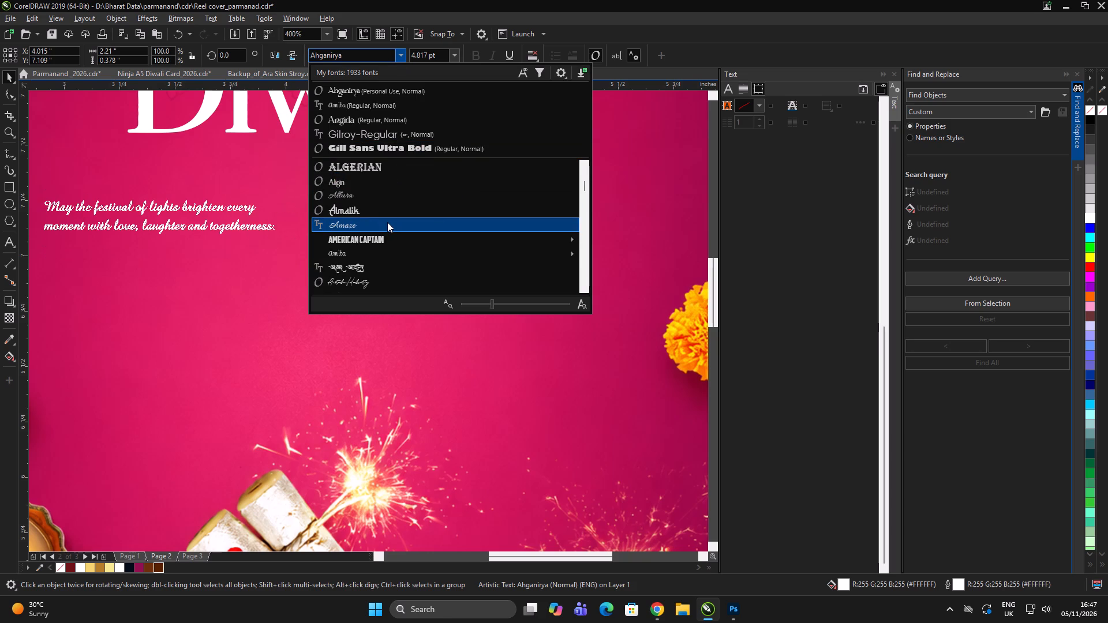
scroll(389, 223, "down", 1)
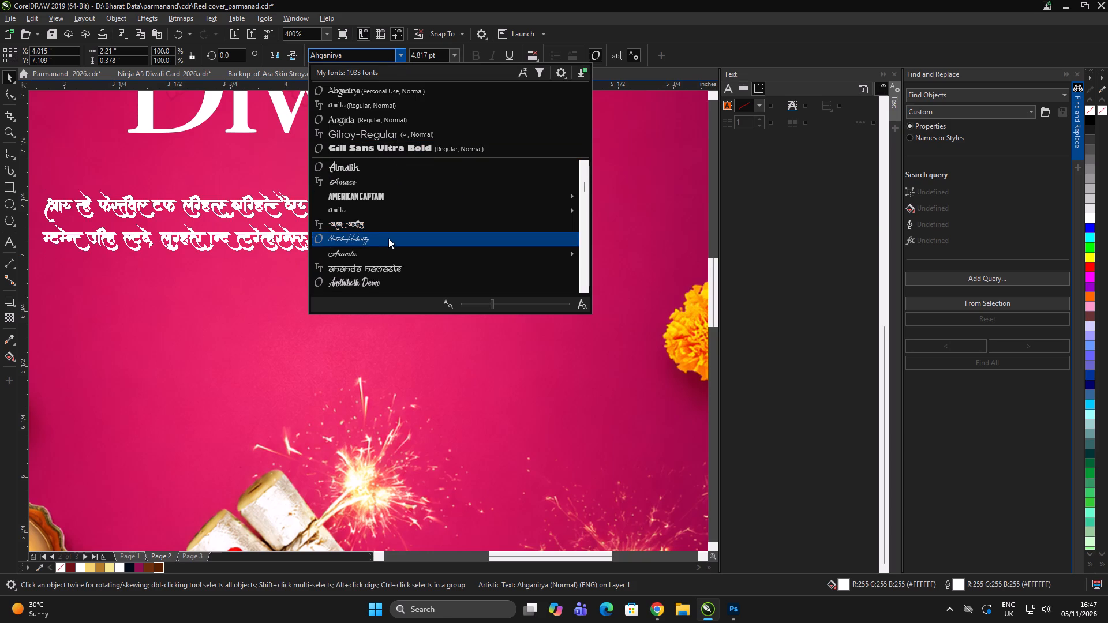
scroll(388, 239, "down", 3)
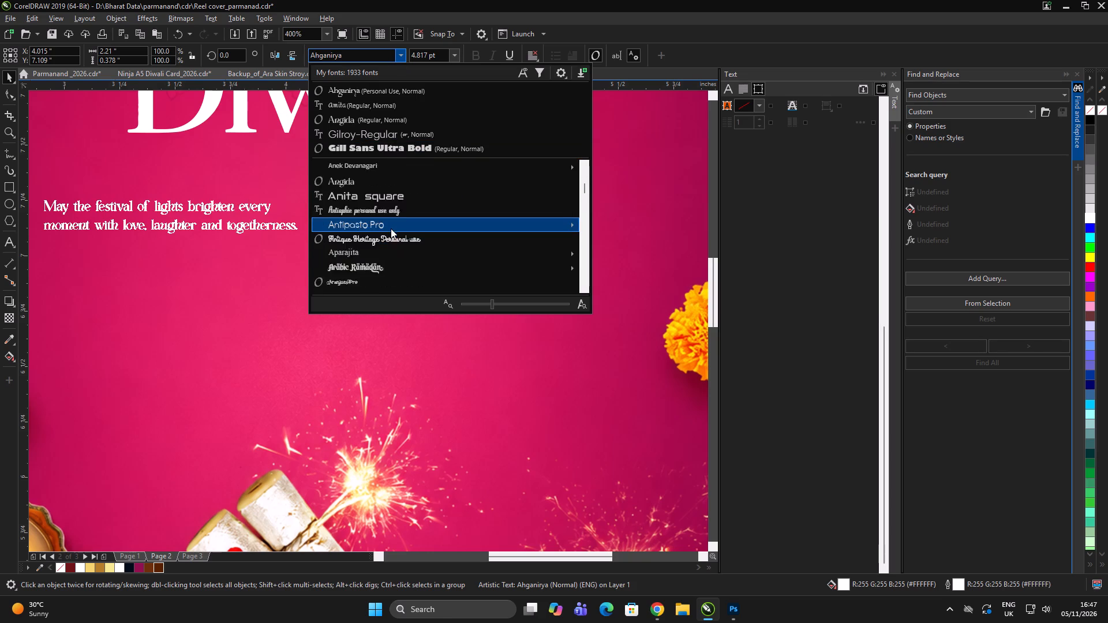
scroll(391, 228, "down", 2)
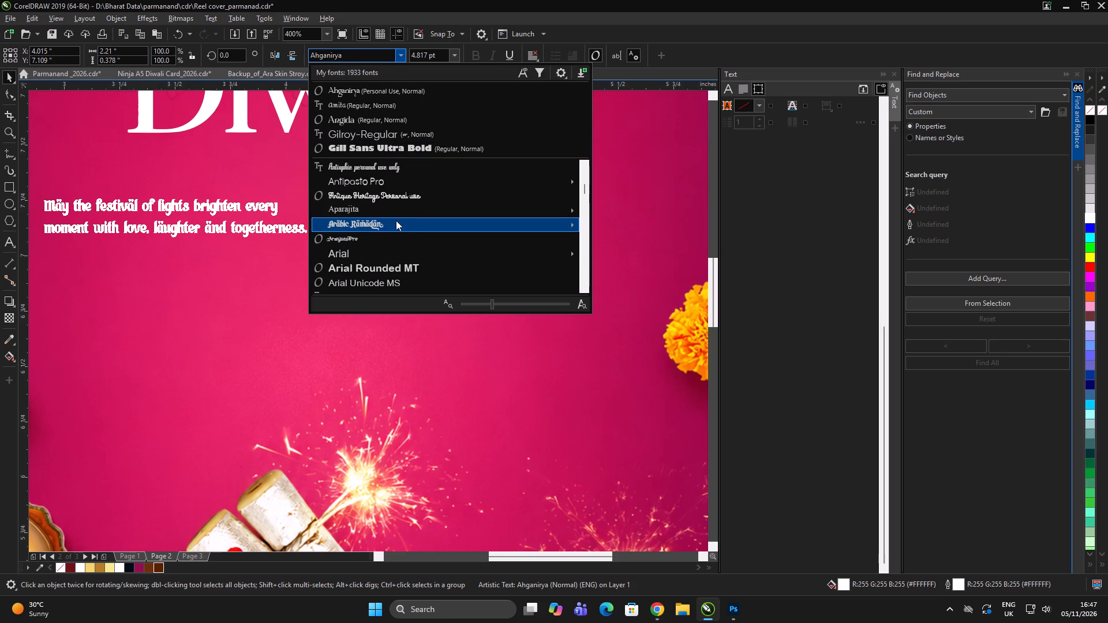
scroll(396, 222, "down", 6)
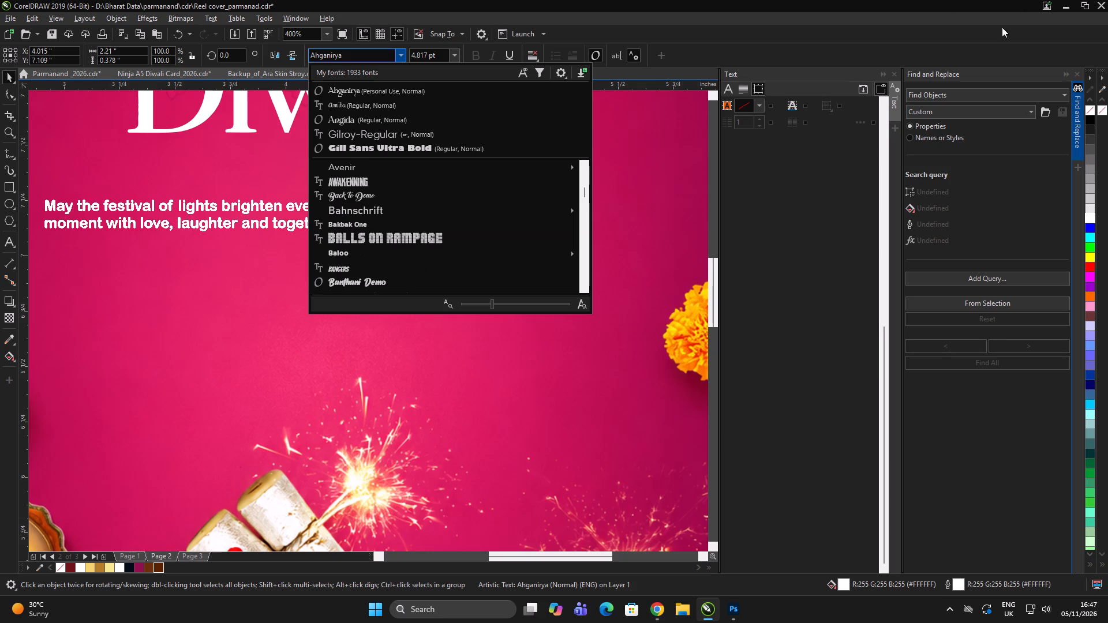
scroll(431, 208, "down", 2)
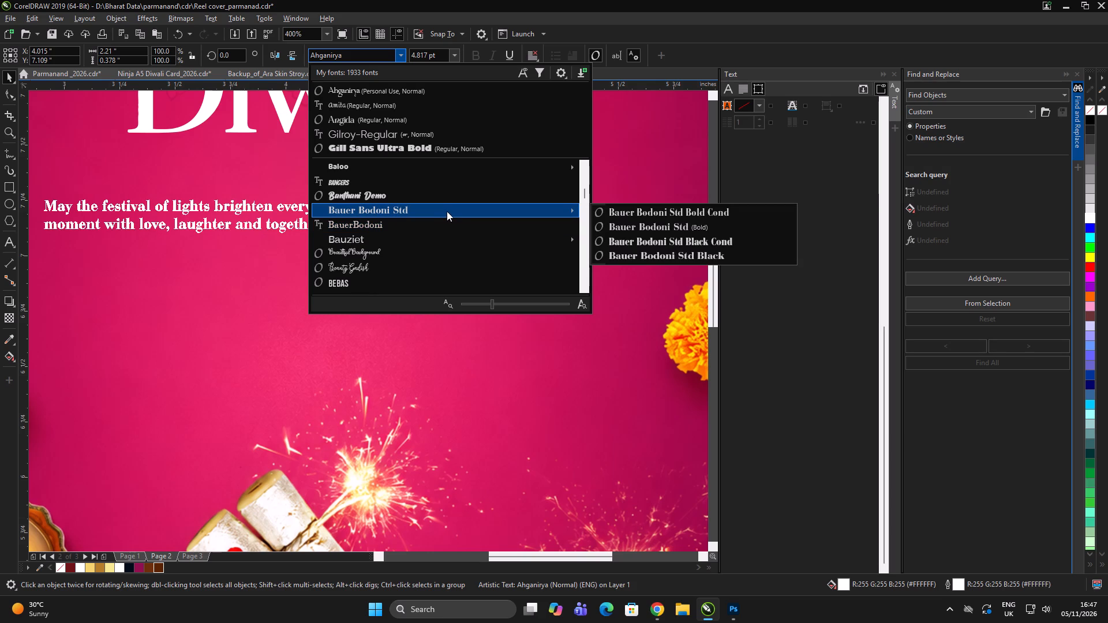
left_click(446, 213)
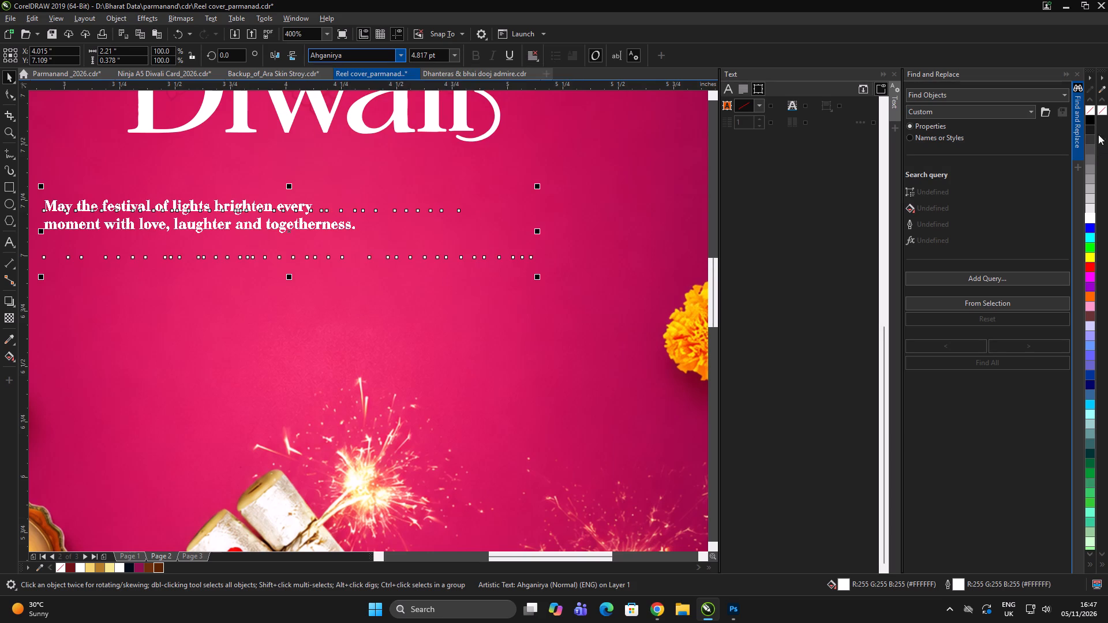
Remove the outline from the tagline text.
right_click(1090, 107)
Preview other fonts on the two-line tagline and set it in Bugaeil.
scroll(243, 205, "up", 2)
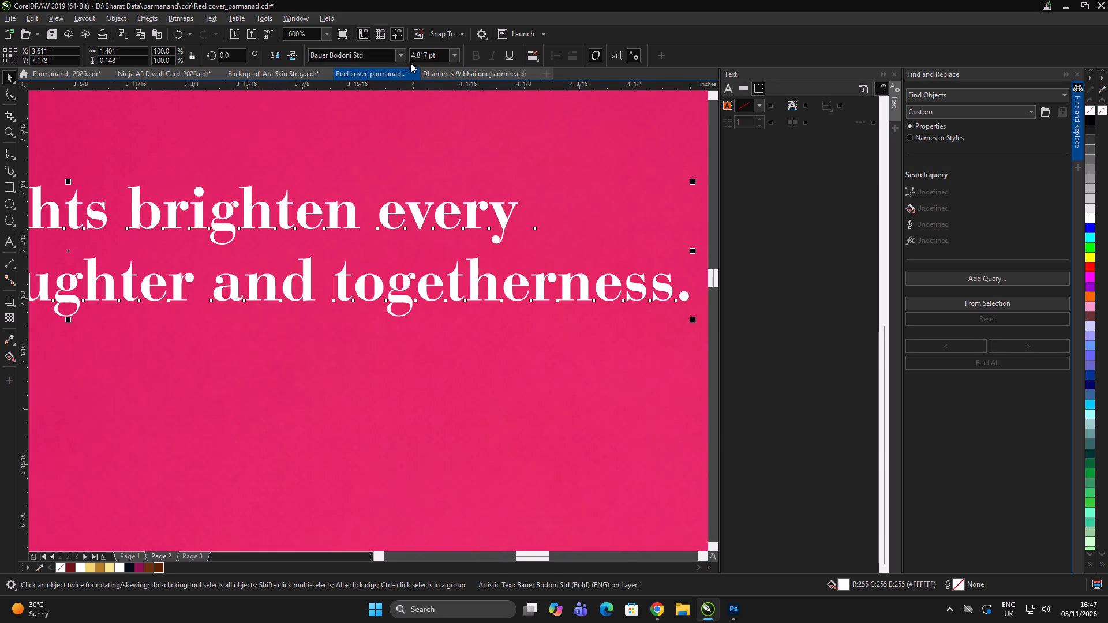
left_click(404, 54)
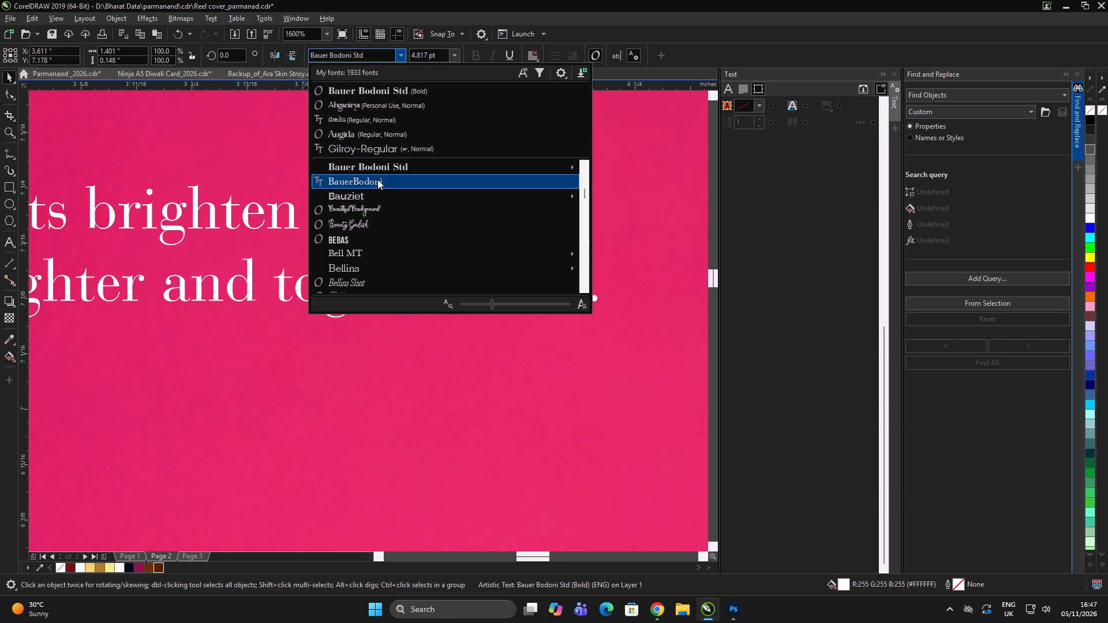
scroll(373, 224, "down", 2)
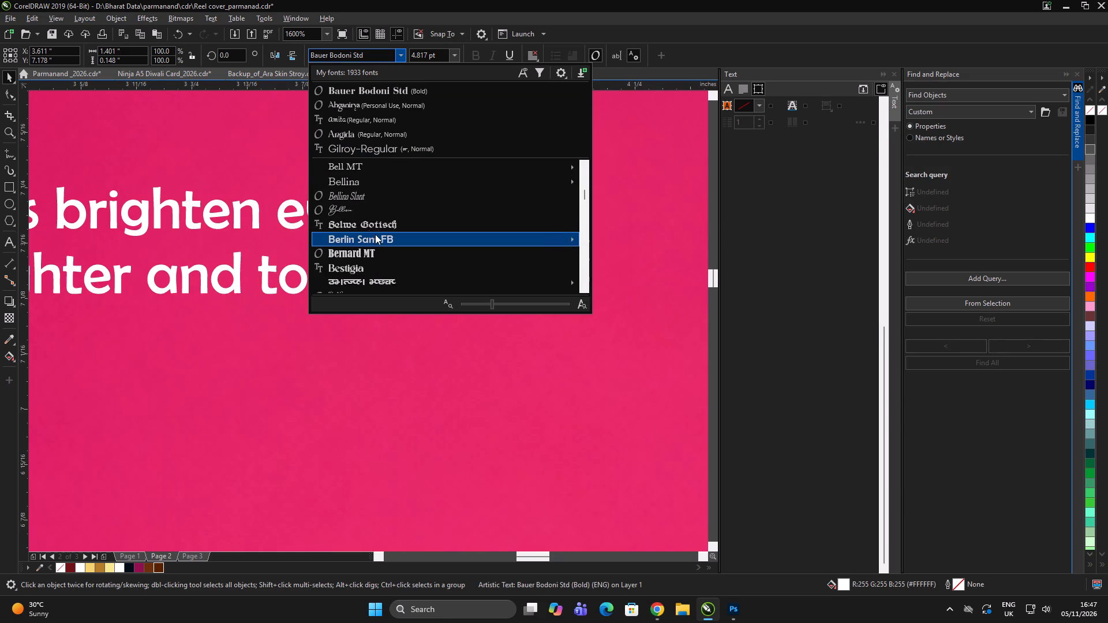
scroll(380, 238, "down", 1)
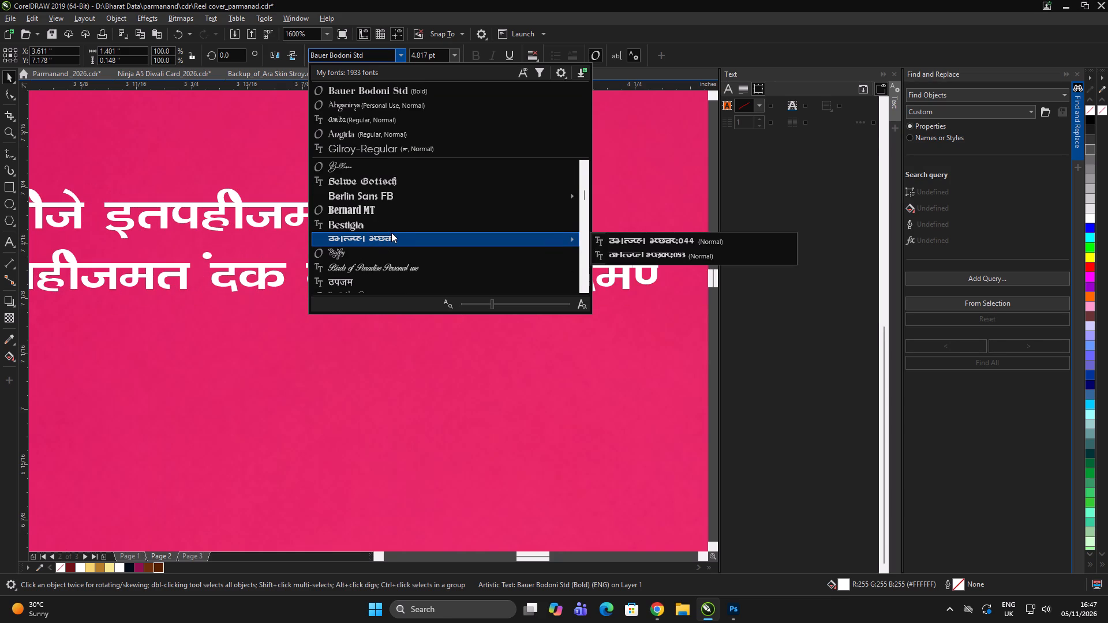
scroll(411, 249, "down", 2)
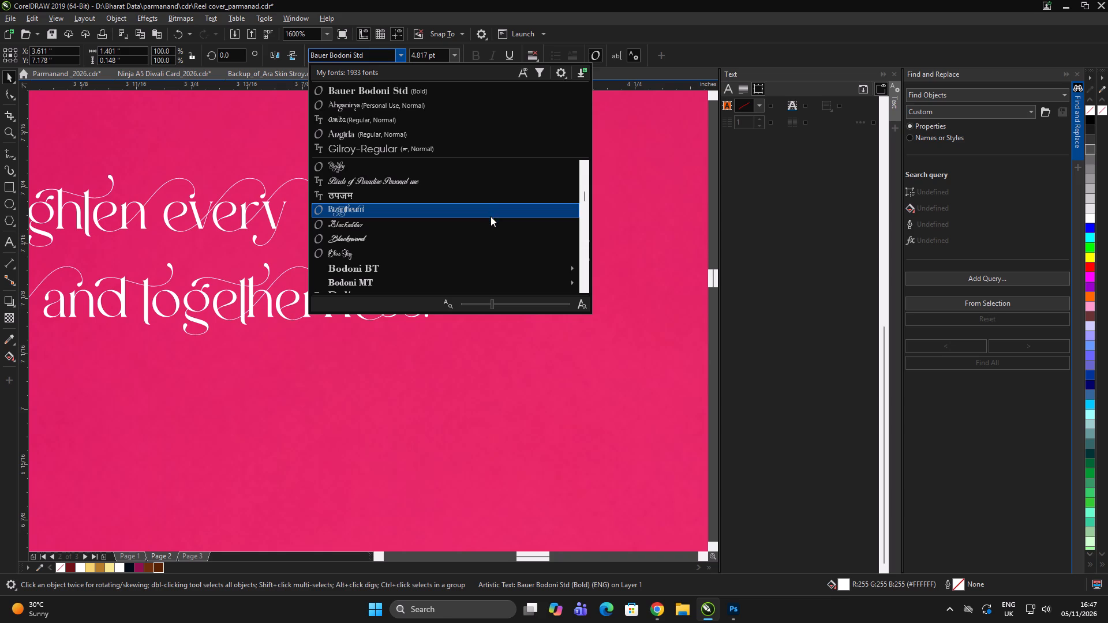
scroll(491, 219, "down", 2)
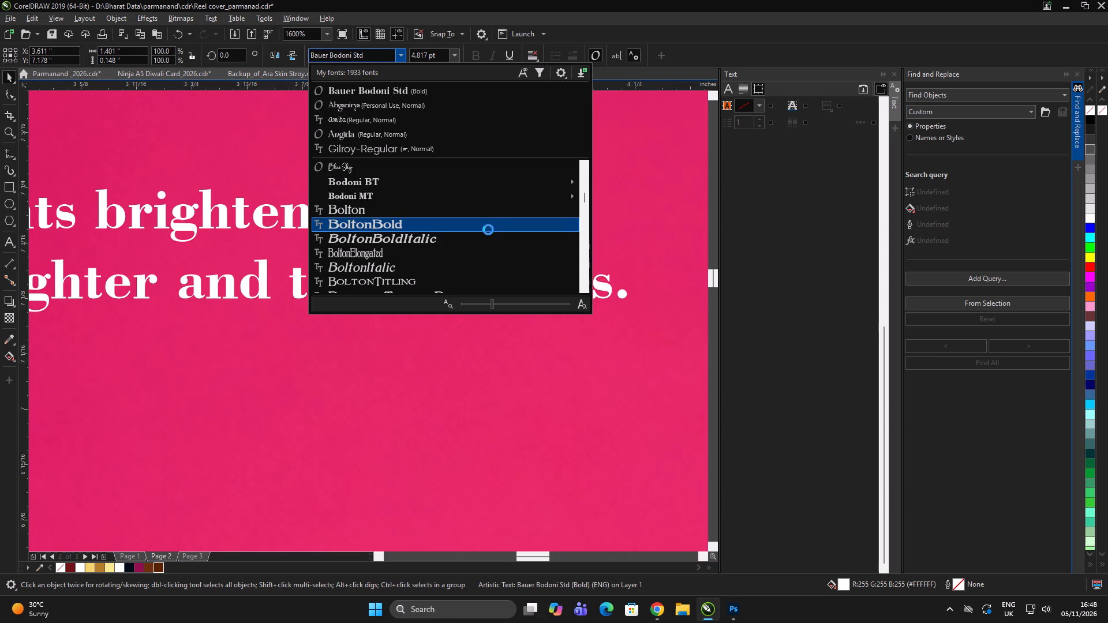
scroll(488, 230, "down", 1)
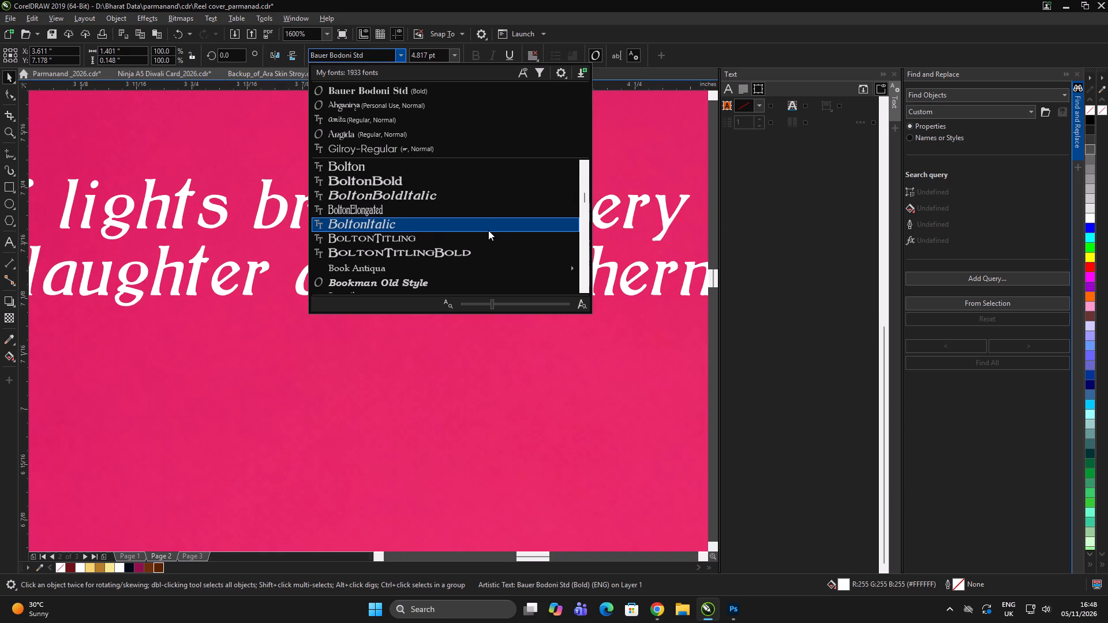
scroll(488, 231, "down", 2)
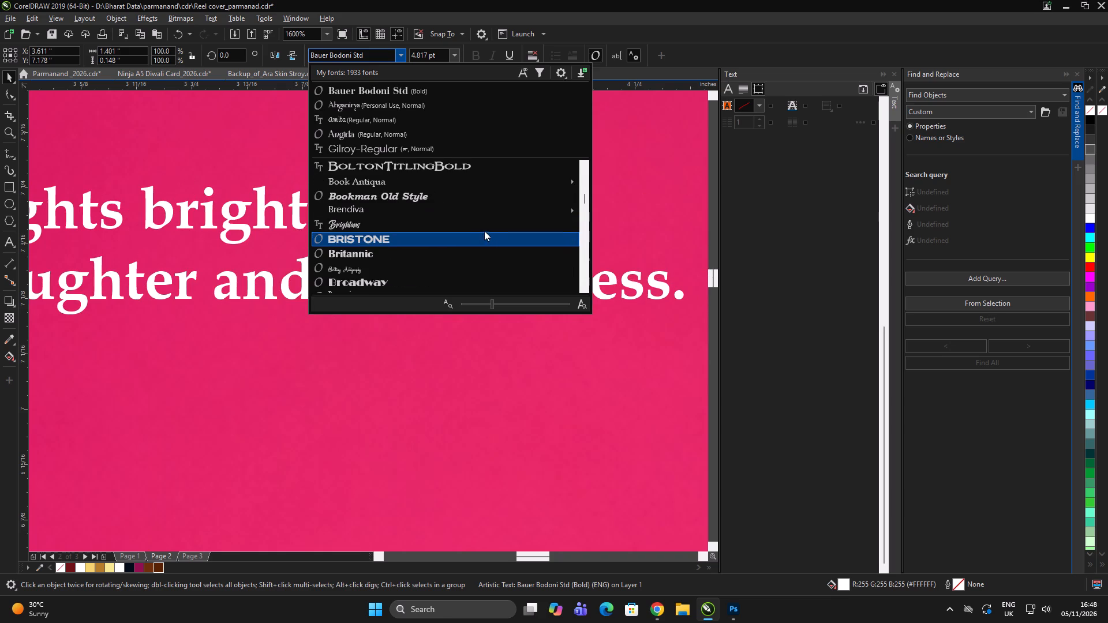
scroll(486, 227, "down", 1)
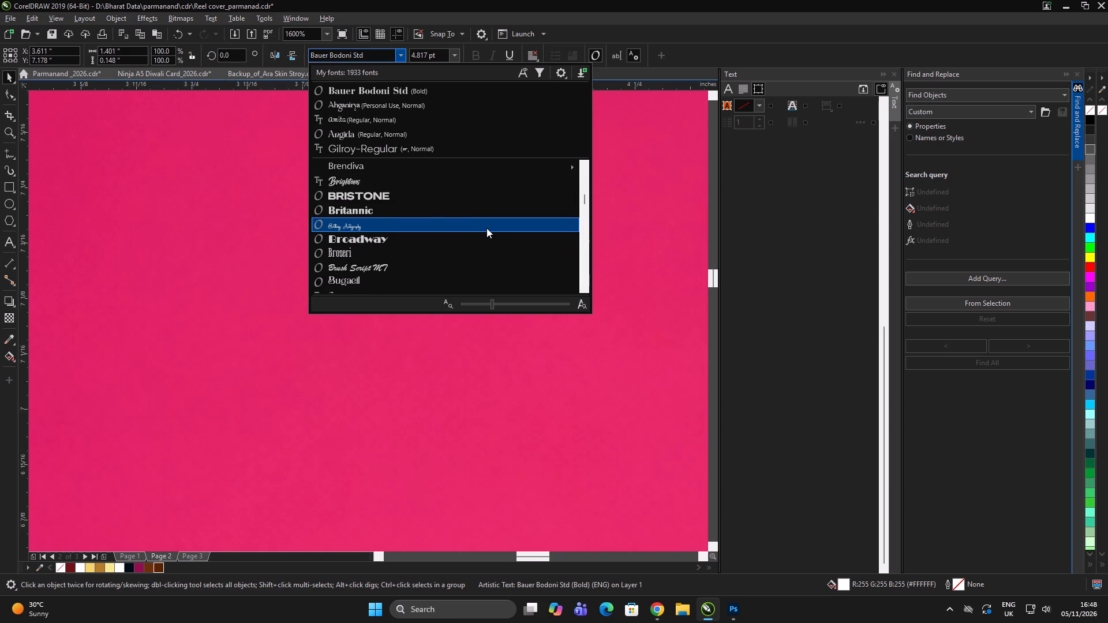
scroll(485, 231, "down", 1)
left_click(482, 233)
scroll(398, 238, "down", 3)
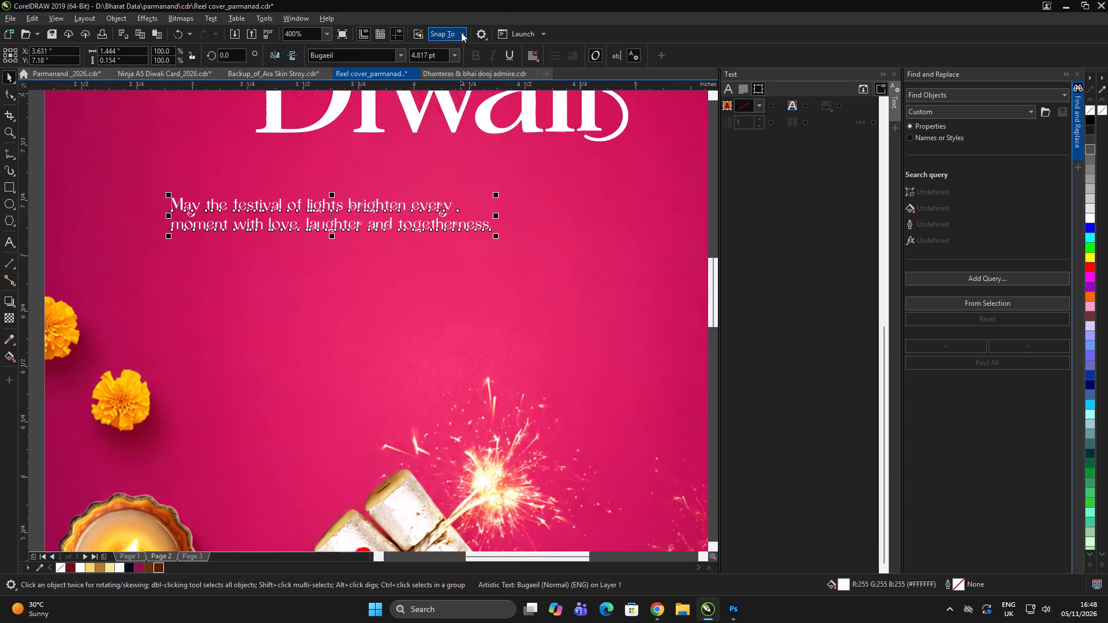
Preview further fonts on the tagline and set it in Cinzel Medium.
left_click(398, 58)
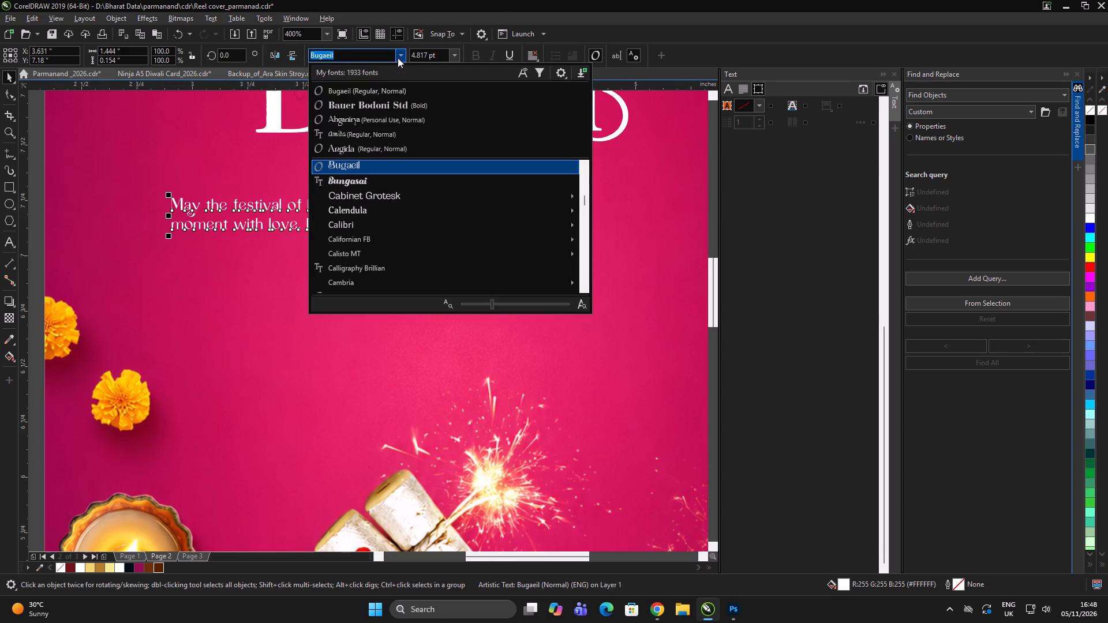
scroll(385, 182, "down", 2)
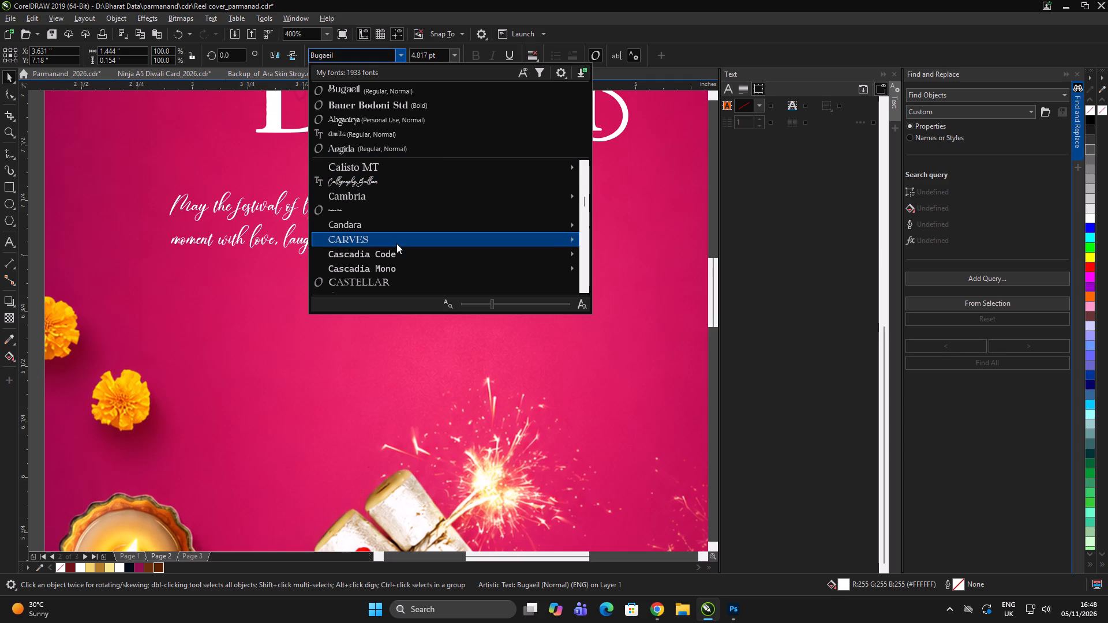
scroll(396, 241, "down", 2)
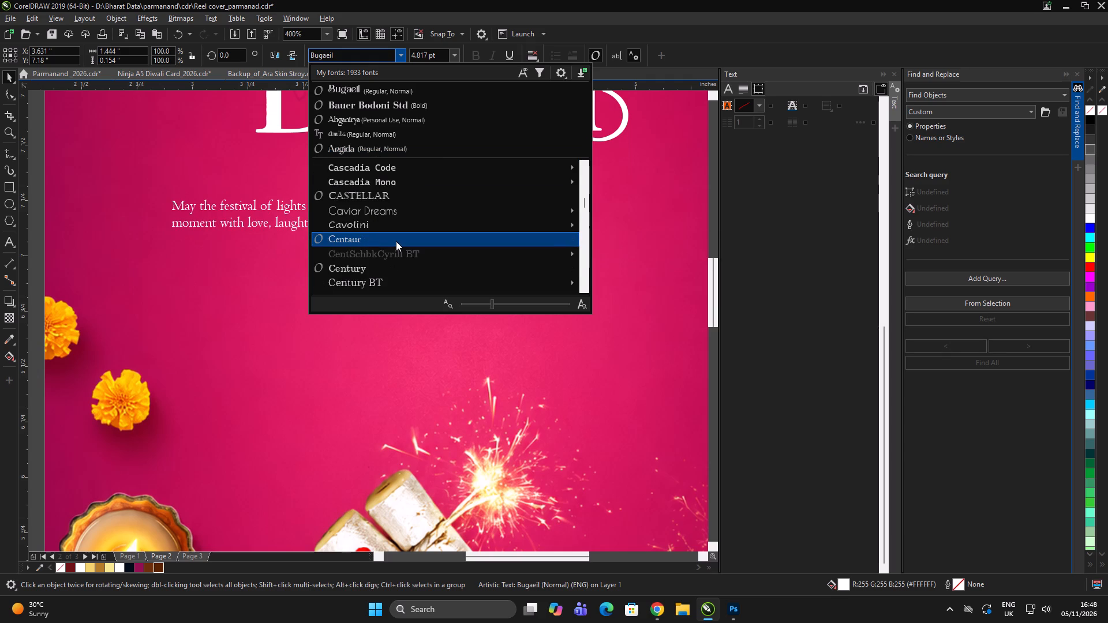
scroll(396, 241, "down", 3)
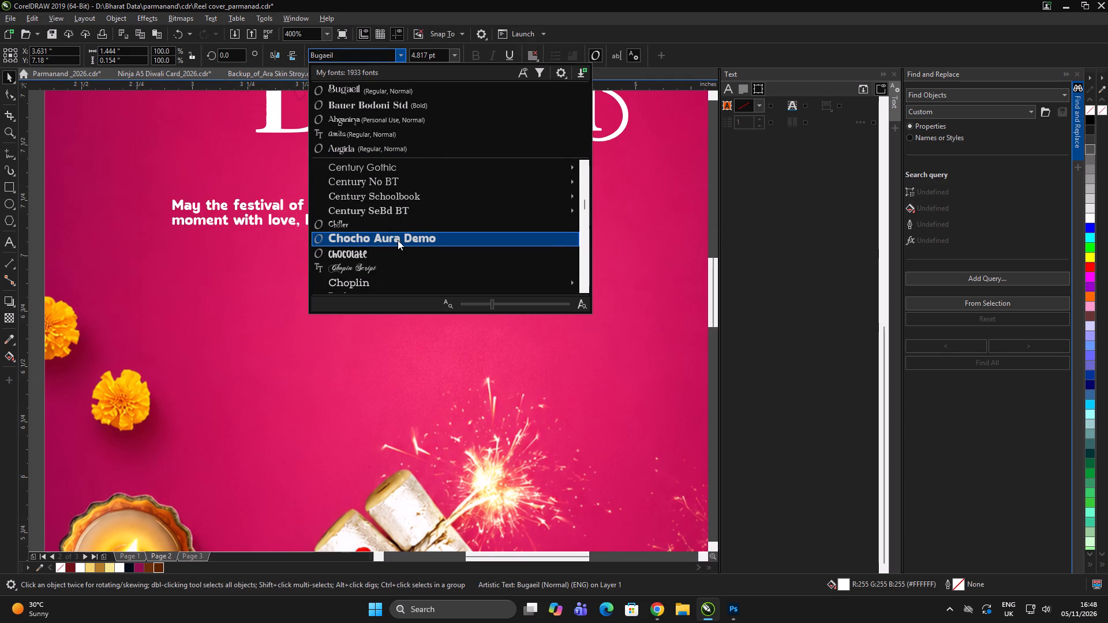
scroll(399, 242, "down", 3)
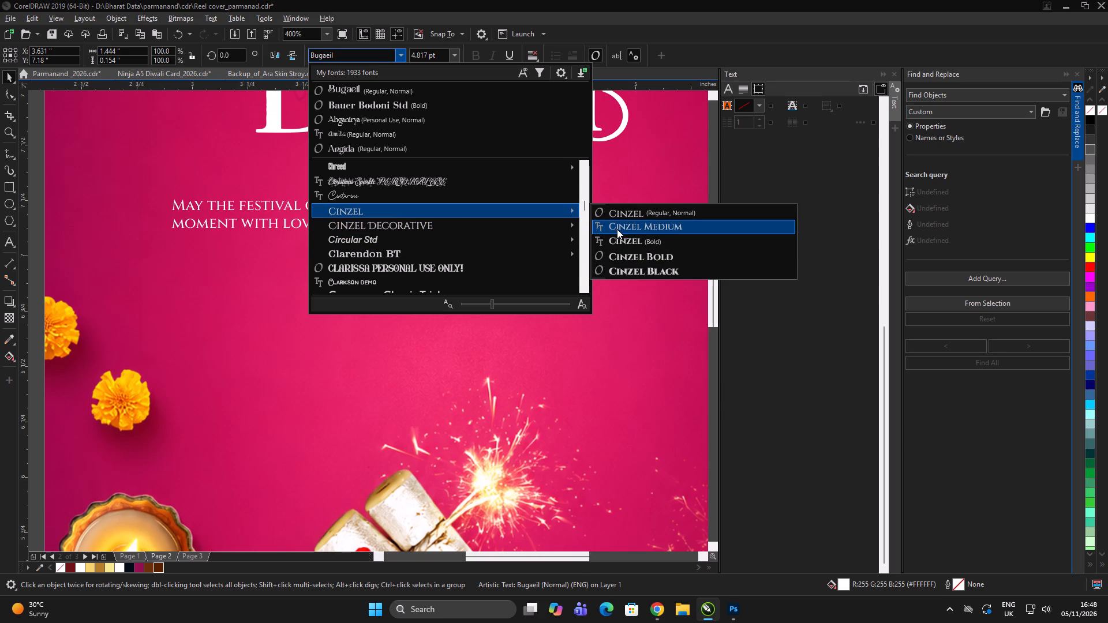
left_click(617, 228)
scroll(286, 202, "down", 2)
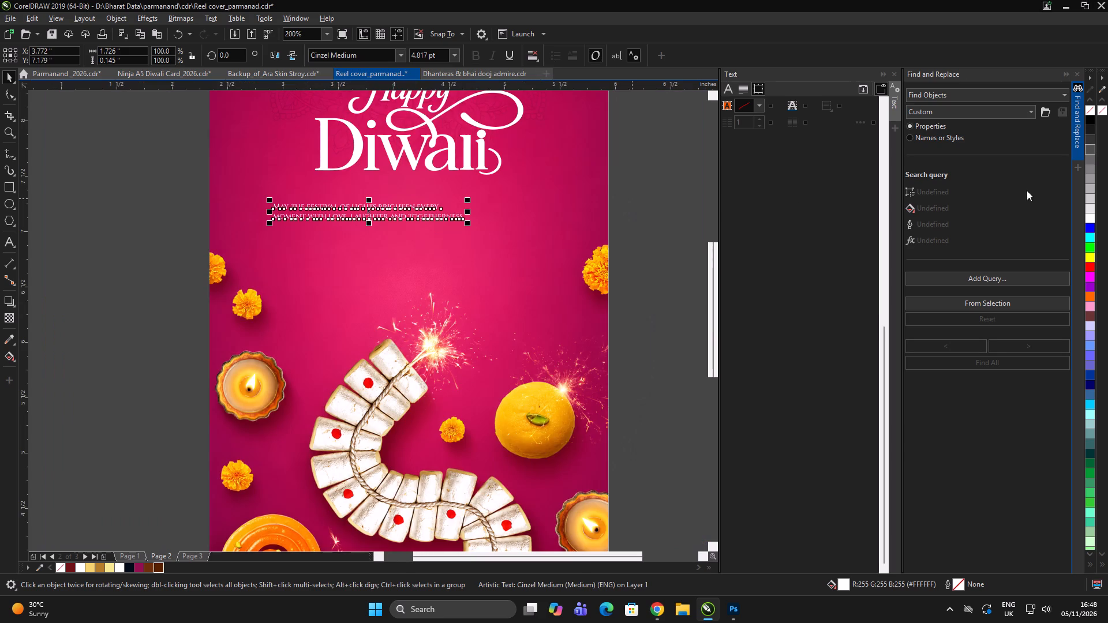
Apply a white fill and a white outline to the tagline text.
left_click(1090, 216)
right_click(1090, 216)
Centre-align the two lines of the tagline text.
scroll(472, 226, "up", 2)
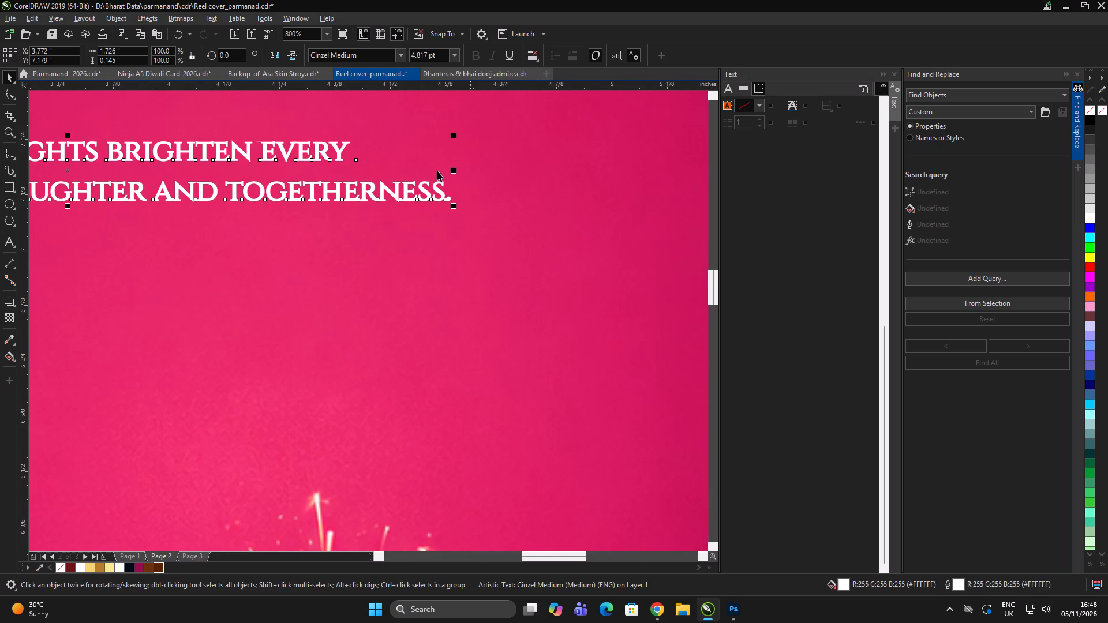
left_click(527, 56)
left_click(539, 94)
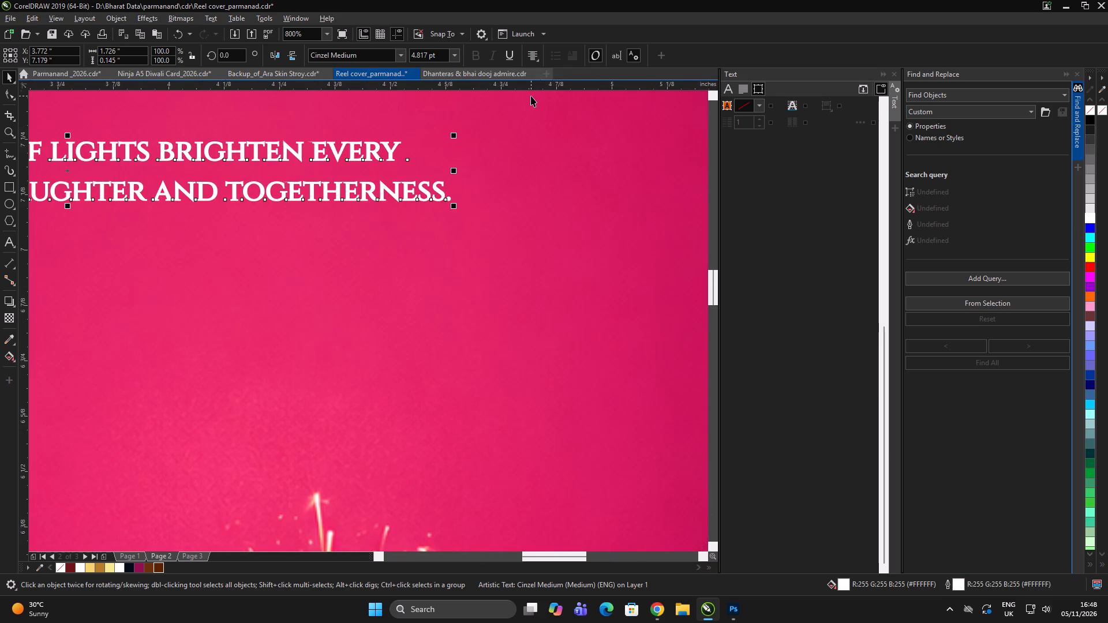
Centre the tagline horizontally on the pink sweets background of the cover.
scroll(422, 259, "down", 2)
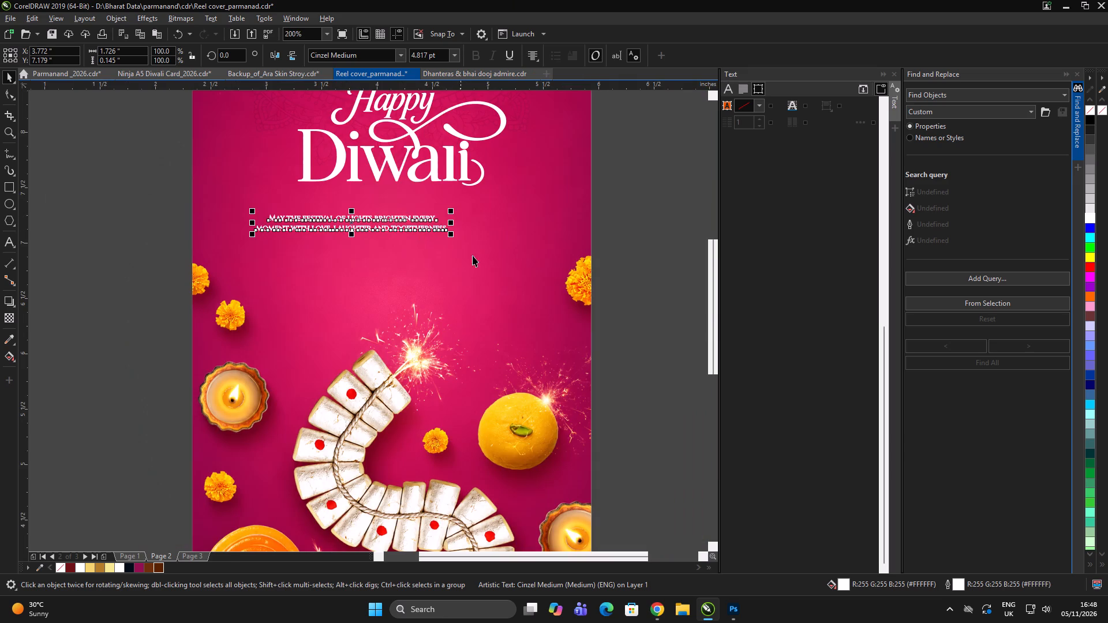
left_click(481, 269, "shift")
key("c")
left_click(631, 206)
left_click(462, 230)
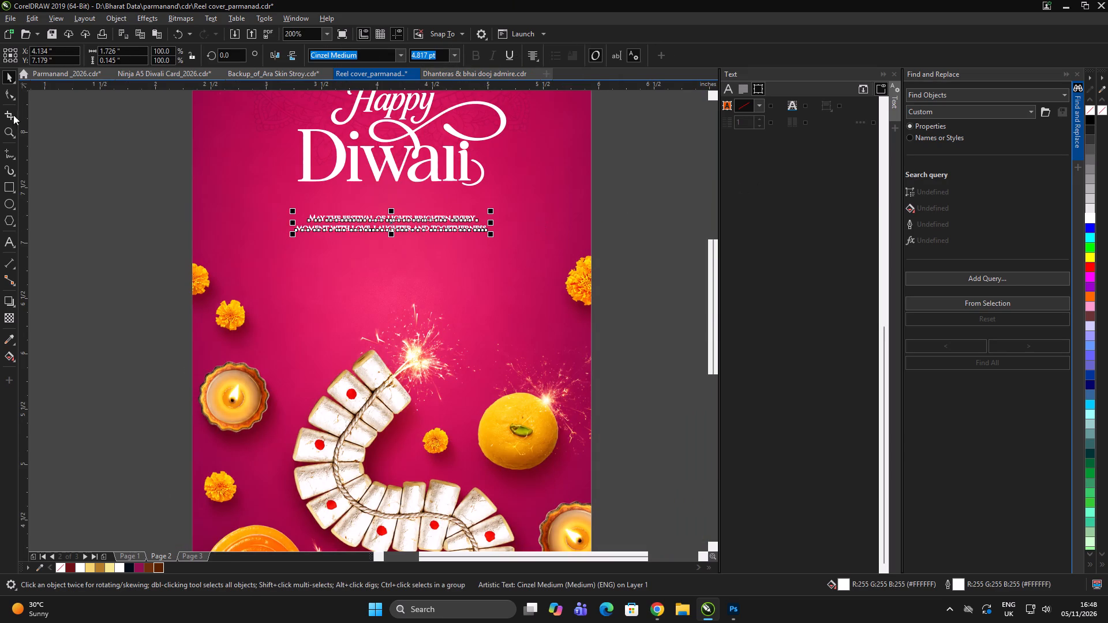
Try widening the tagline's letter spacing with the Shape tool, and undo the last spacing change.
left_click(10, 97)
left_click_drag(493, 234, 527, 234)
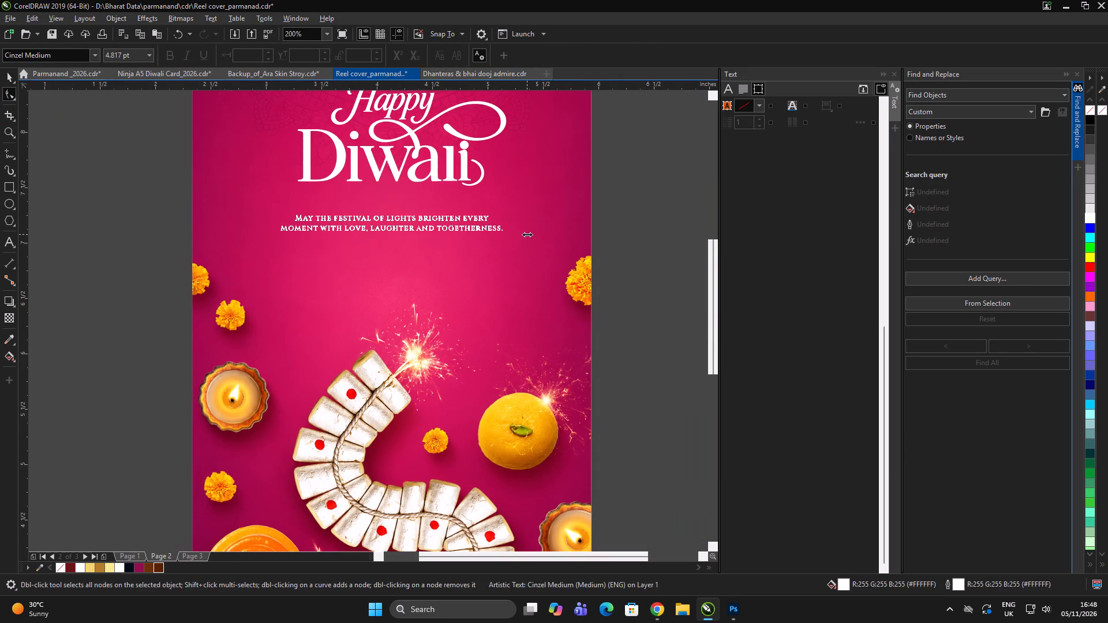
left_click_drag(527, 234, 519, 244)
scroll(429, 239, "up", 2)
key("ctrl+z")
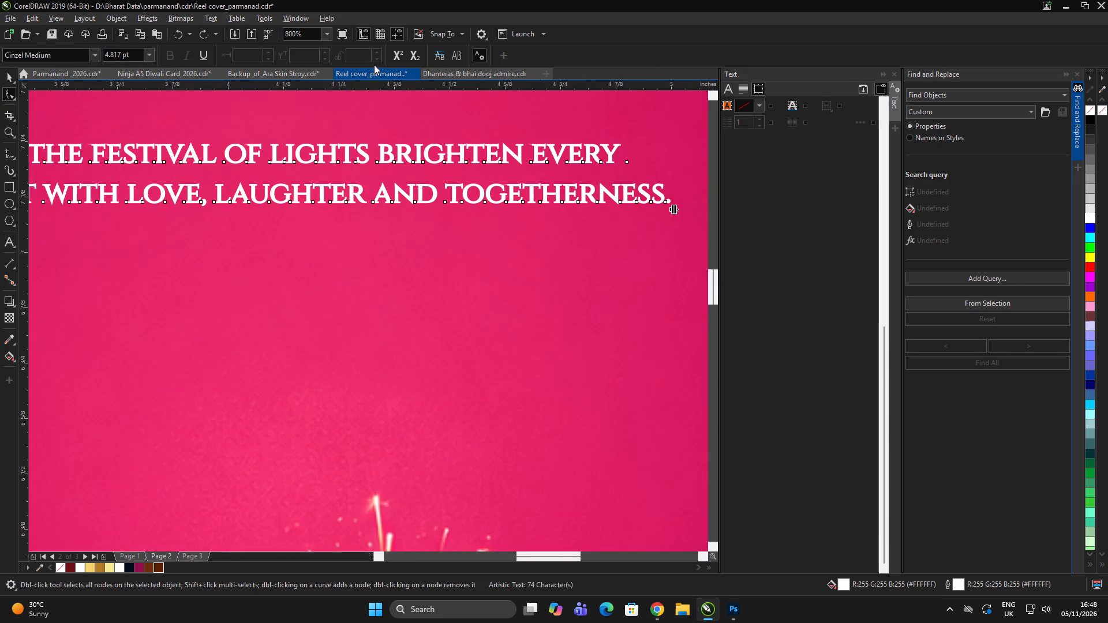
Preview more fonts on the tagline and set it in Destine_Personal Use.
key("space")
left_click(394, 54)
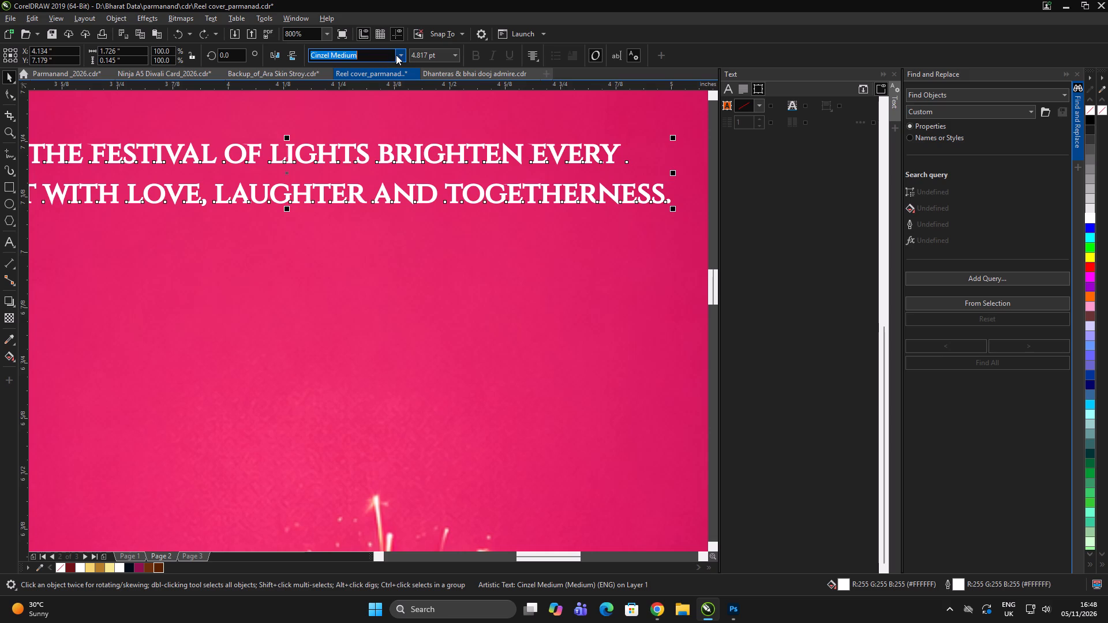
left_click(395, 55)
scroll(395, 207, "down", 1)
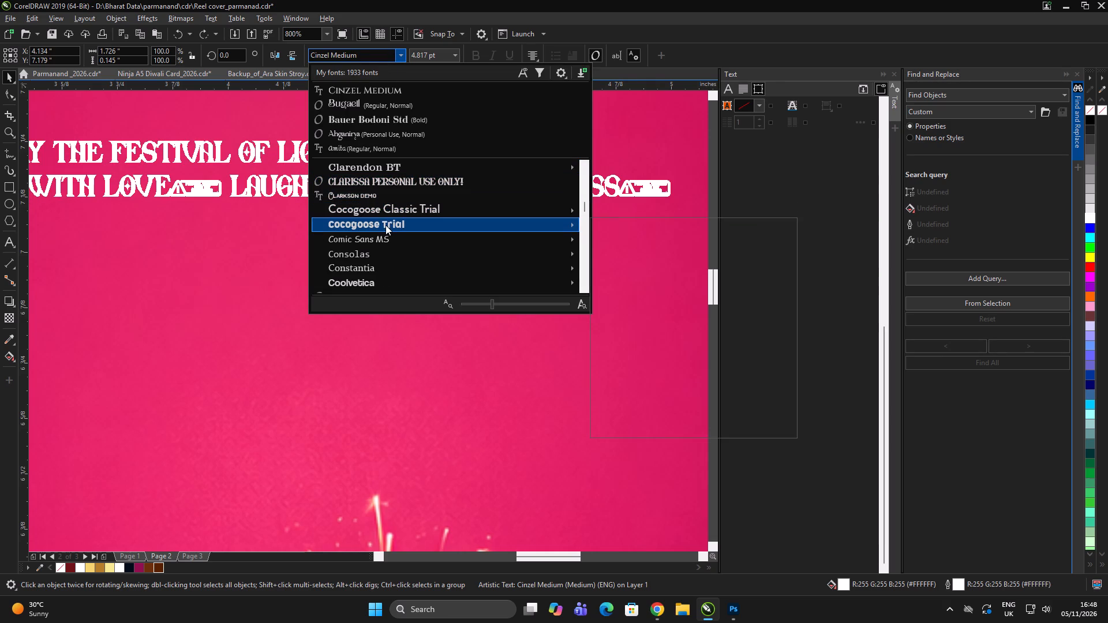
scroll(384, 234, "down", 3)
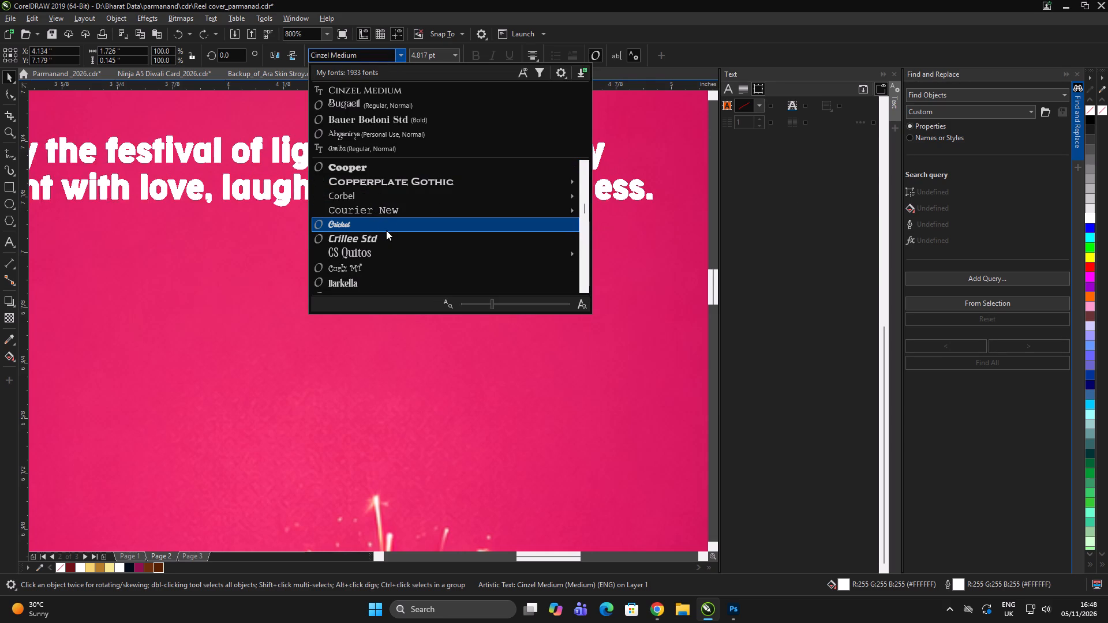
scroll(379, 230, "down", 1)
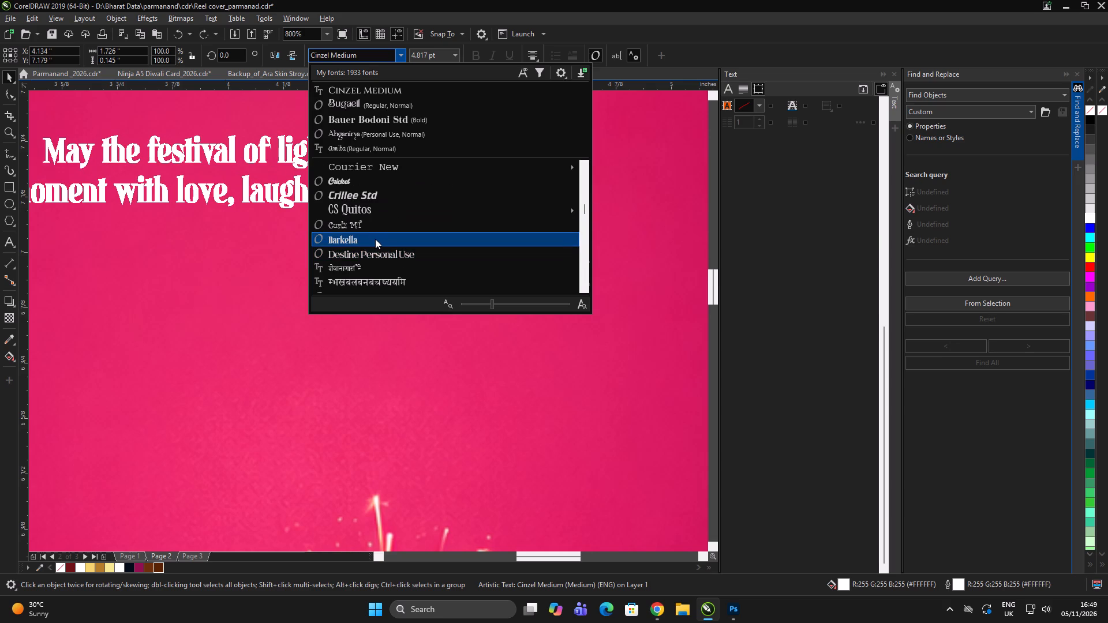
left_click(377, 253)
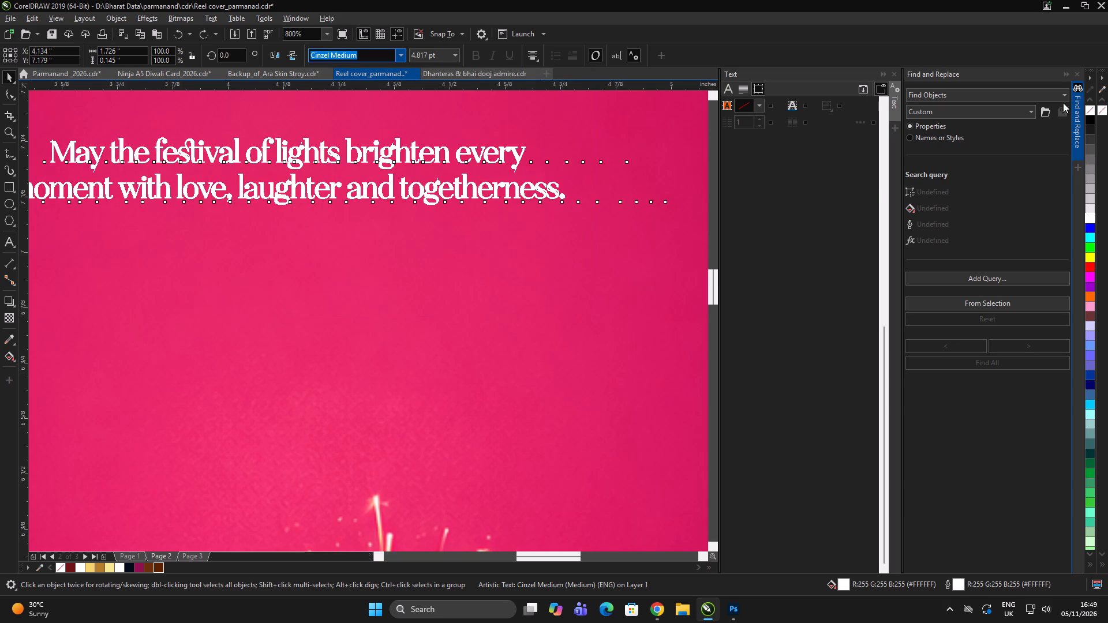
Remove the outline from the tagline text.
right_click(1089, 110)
Preview further fonts on the tagline and set it in Evelins.
scroll(347, 196, "down", 1)
scroll(290, 172, "up", 1)
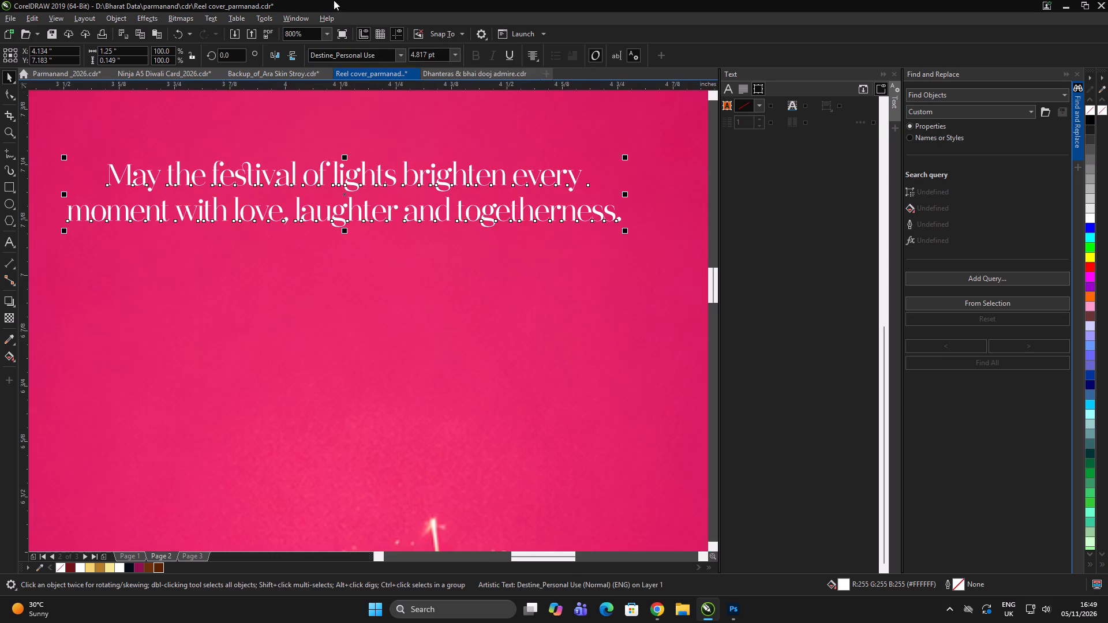
left_click(398, 56)
scroll(383, 197, "down", 2)
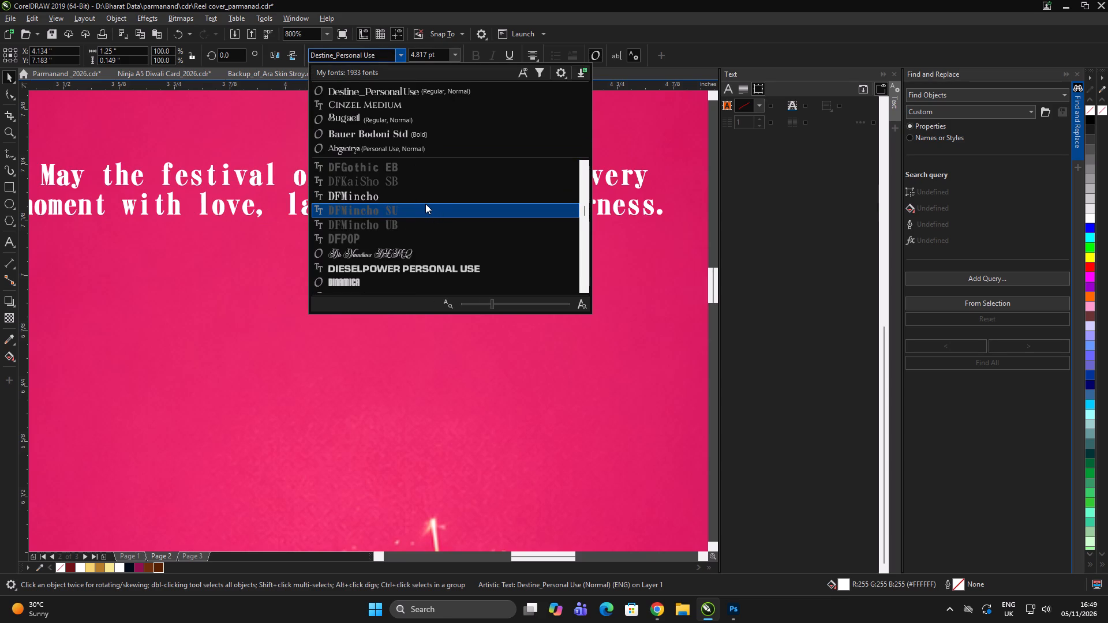
scroll(426, 210, "down", 3)
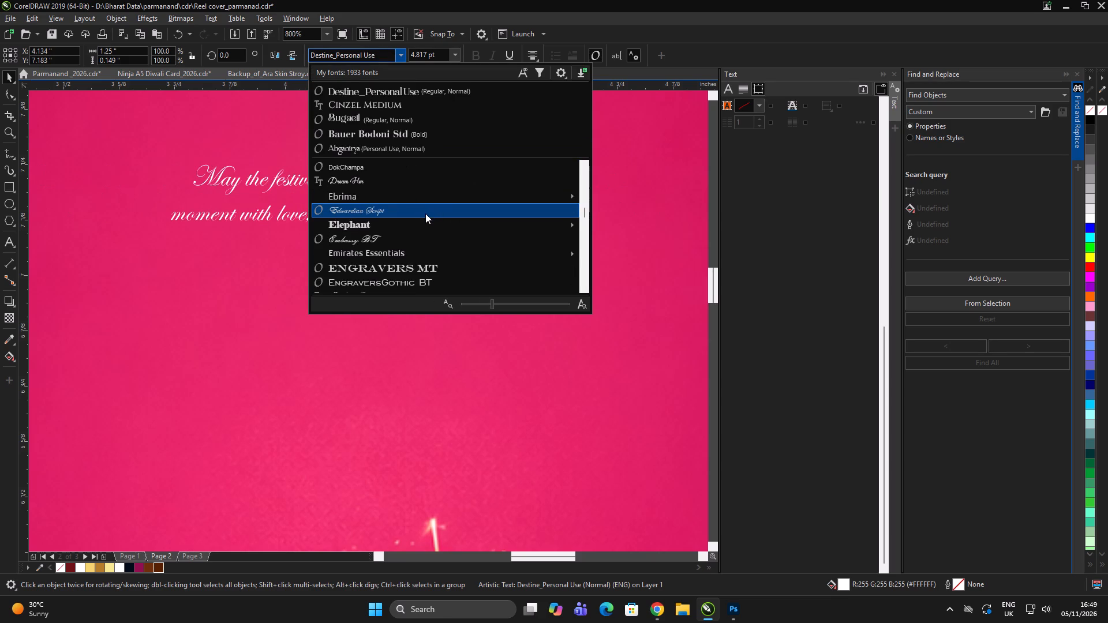
scroll(425, 215, "down", 3)
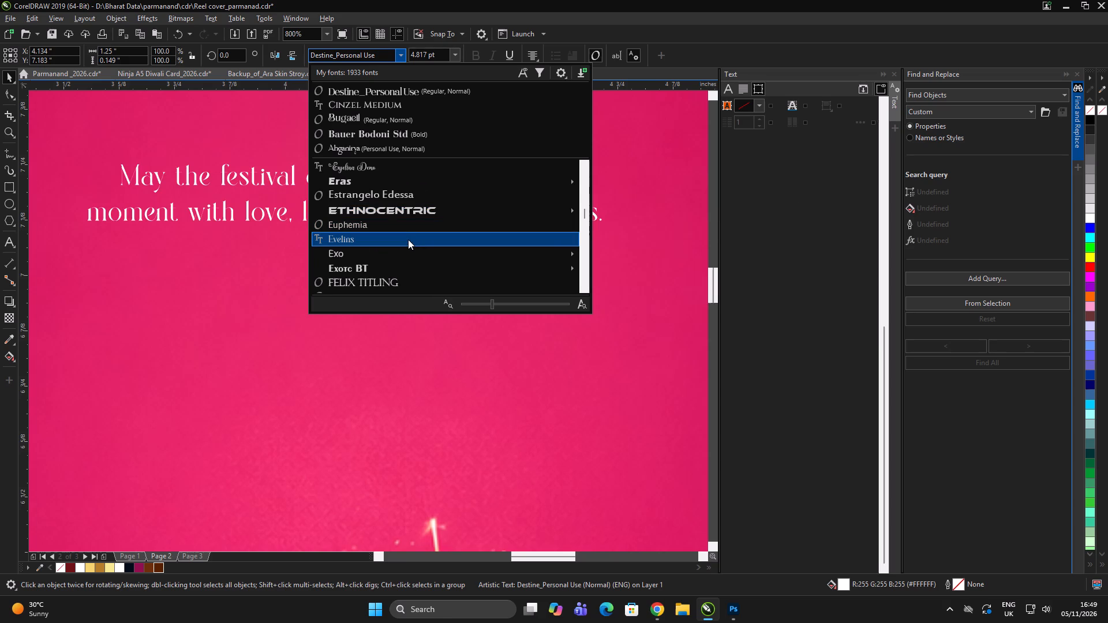
left_click(408, 239)
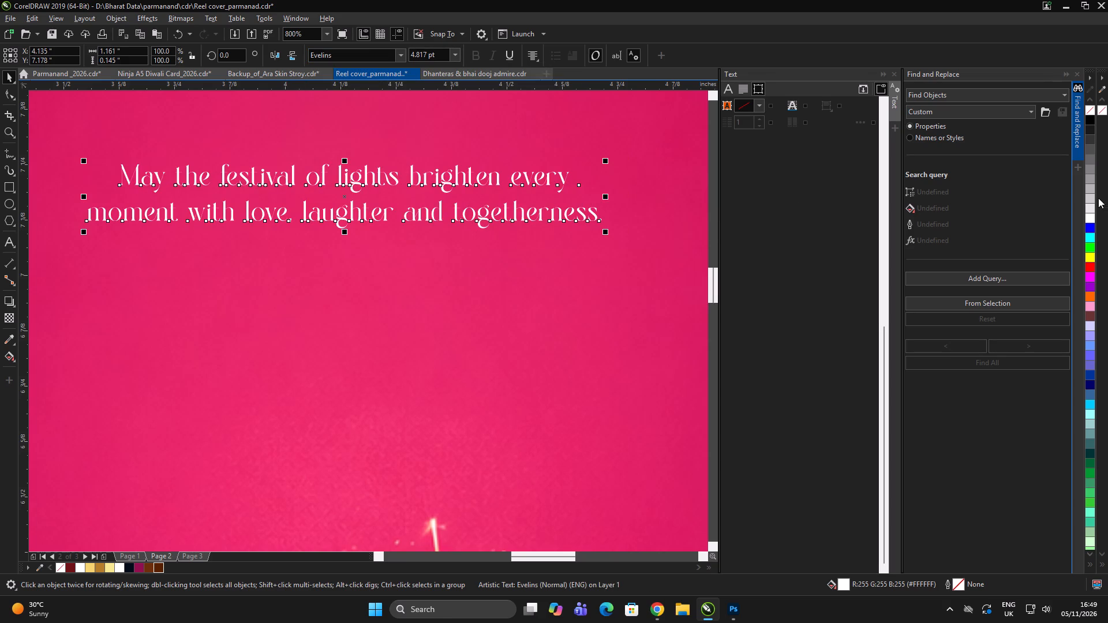
Give the tagline a white hairline outline with round corners in the Outline Pen settings.
right_click(1087, 217)
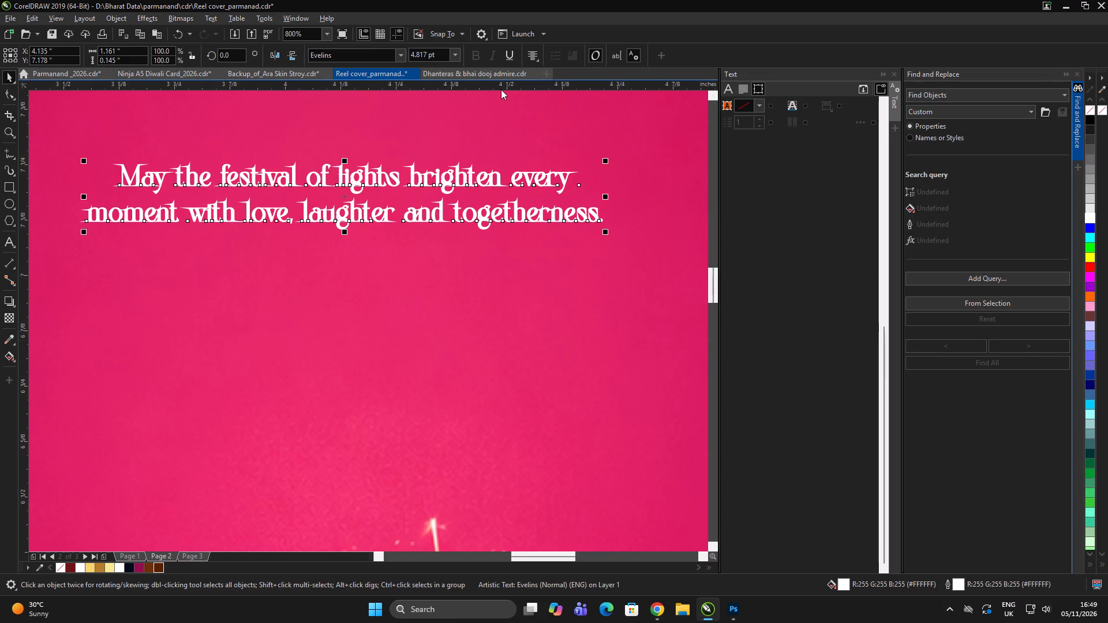
key("F12")
left_click(464, 324)
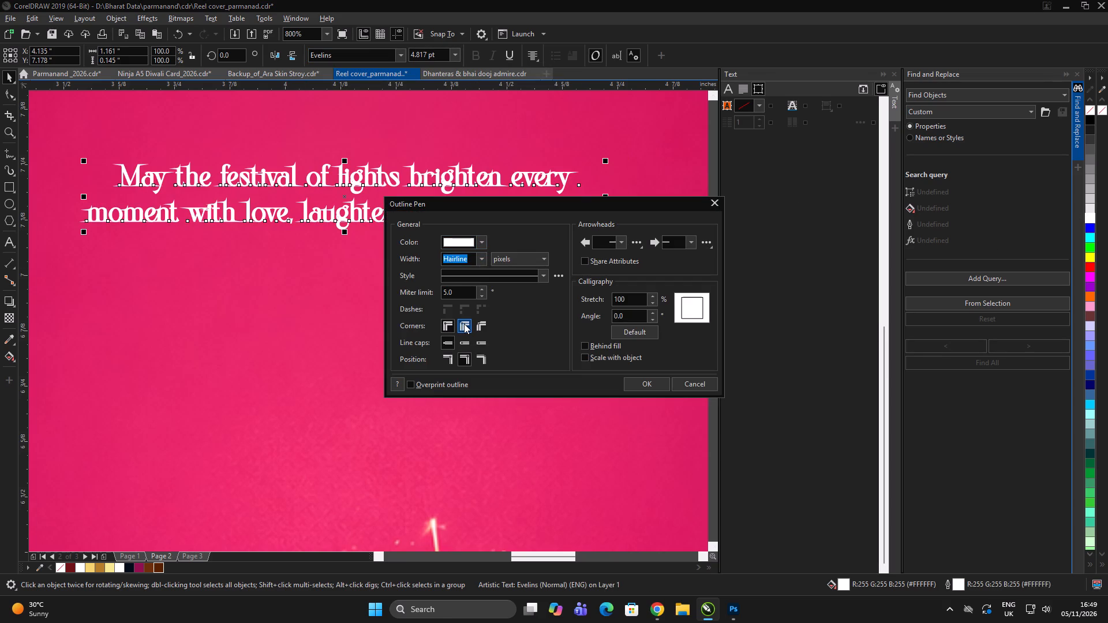
left_click(637, 385)
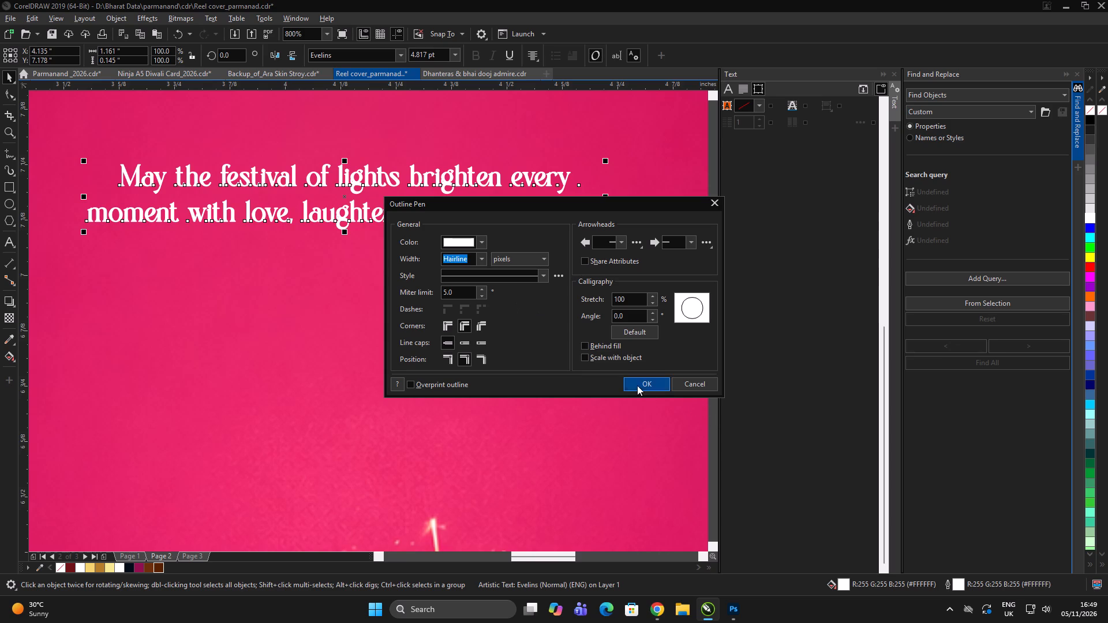
Widen the letter spacing across both lines of the tagline with the Shape tool.
scroll(268, 191, "down", 1)
left_click(10, 93)
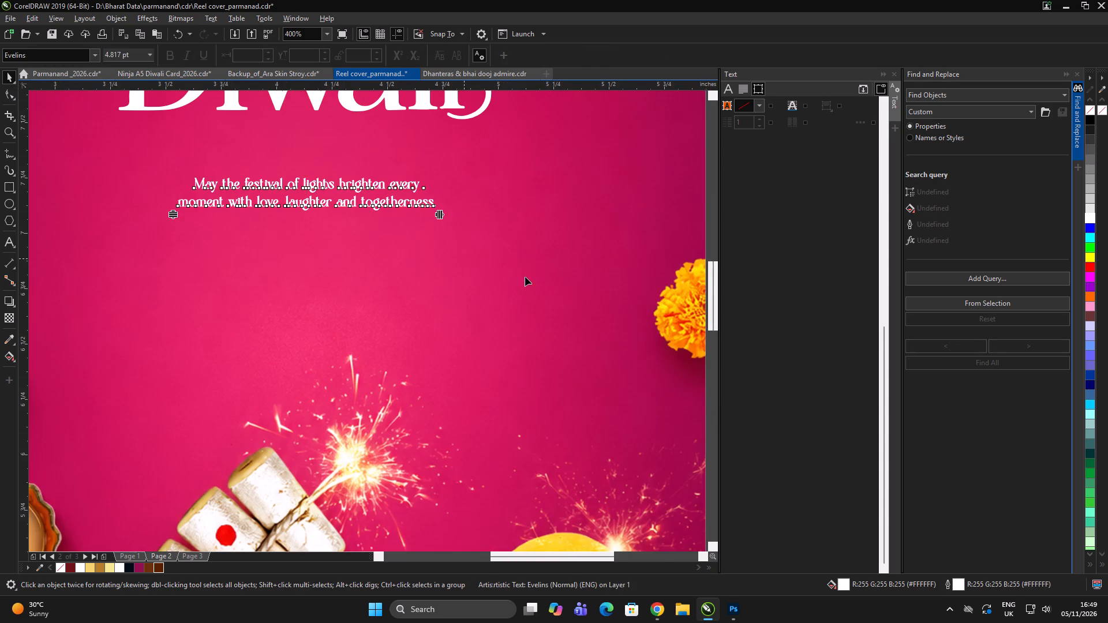
left_click_drag(439, 213, 497, 223)
scroll(464, 198, "down", 3)
key("space")
Scale the tagline up proportionally about its centre to about 8.5 pt and 2.38 inches wide.
left_click(486, 260)
left_click(587, 219)
left_click_drag(616, 168, 298, 249)
scroll(452, 208, "up", 1)
left_click_drag(467, 201, 524, 224)
scroll(440, 186, "up", 2)
scroll(426, 205, "down", 1)
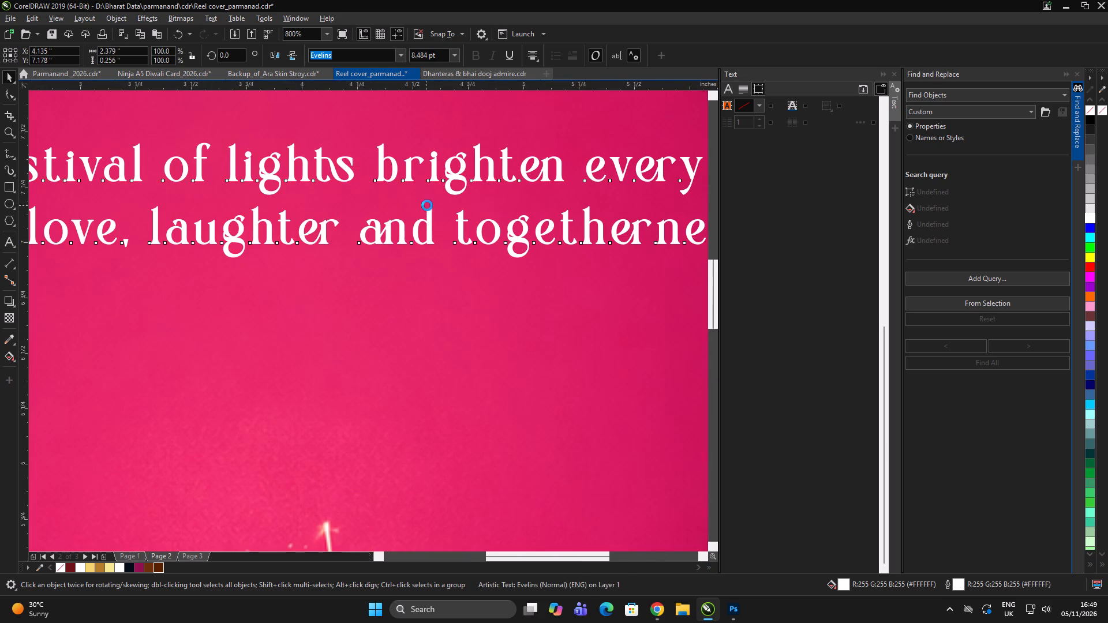
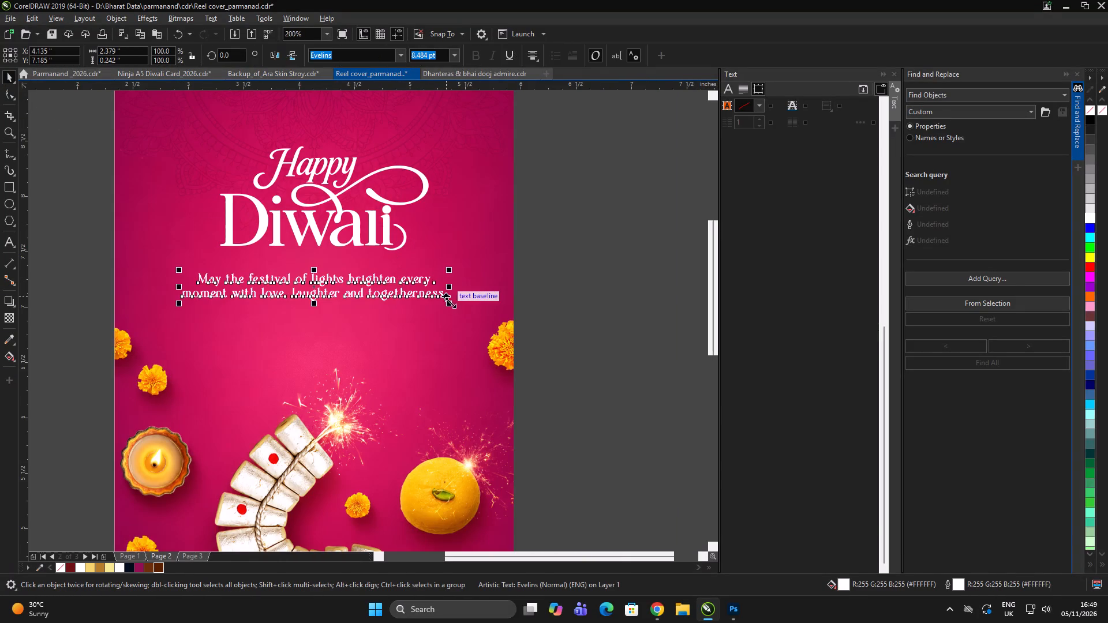
Scale the tagline up proportionally about its centre to about 9.06 pt and 2.54 inches wide.
left_click_drag(452, 303, 462, 313)
left_click(593, 272)
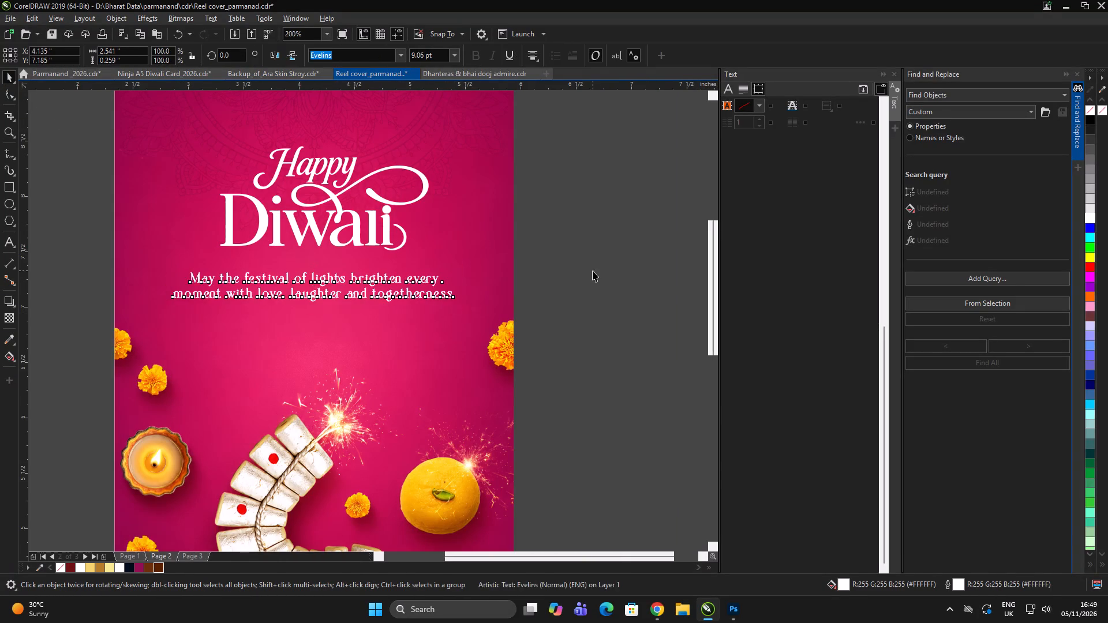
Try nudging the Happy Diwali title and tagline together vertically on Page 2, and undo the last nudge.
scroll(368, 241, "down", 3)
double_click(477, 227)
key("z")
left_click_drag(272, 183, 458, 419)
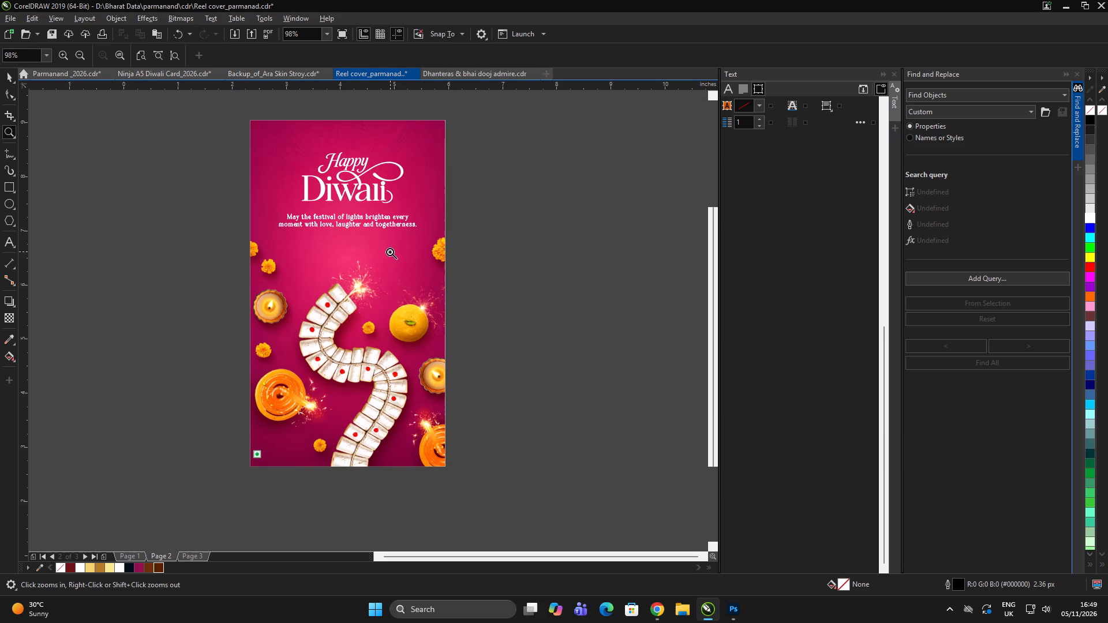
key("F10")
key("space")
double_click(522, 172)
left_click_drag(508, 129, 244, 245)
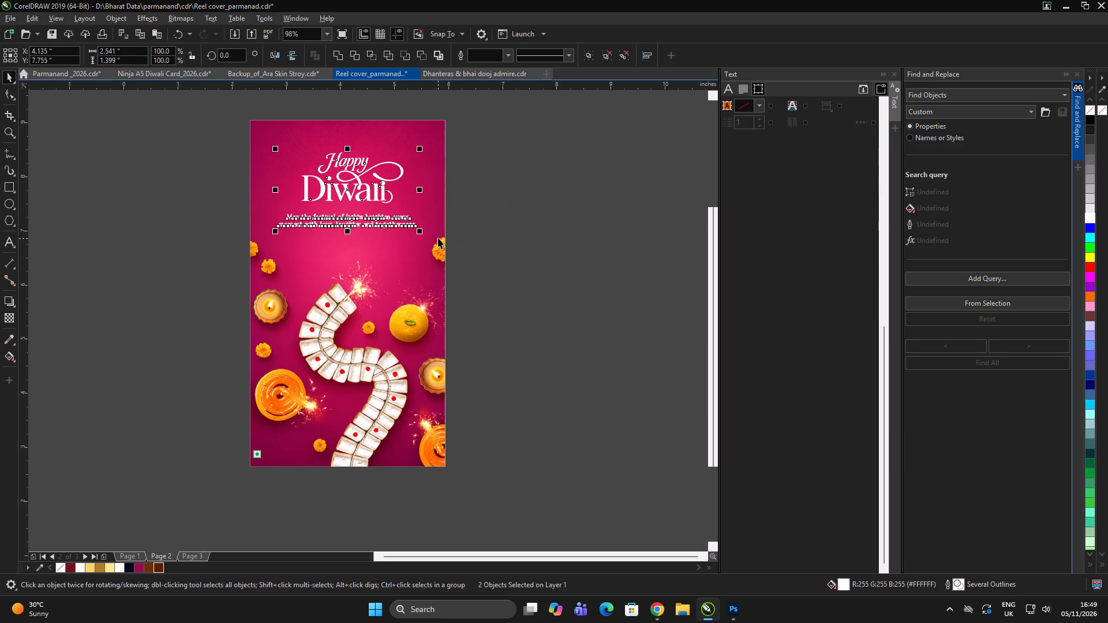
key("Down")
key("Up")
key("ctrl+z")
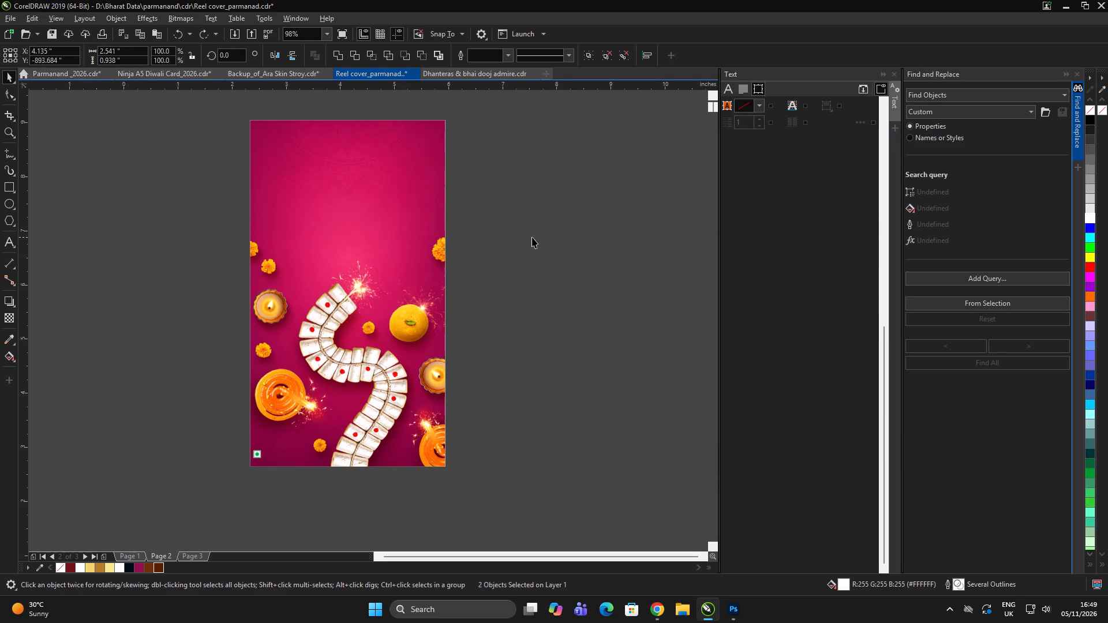
Check Pages 2, 3 and 1 and the surrounding canvas for the Happy Diwali title and tagline.
double_click(564, 230)
left_click_drag(541, 119, 136, 270)
left_click(374, 249)
left_click(167, 556)
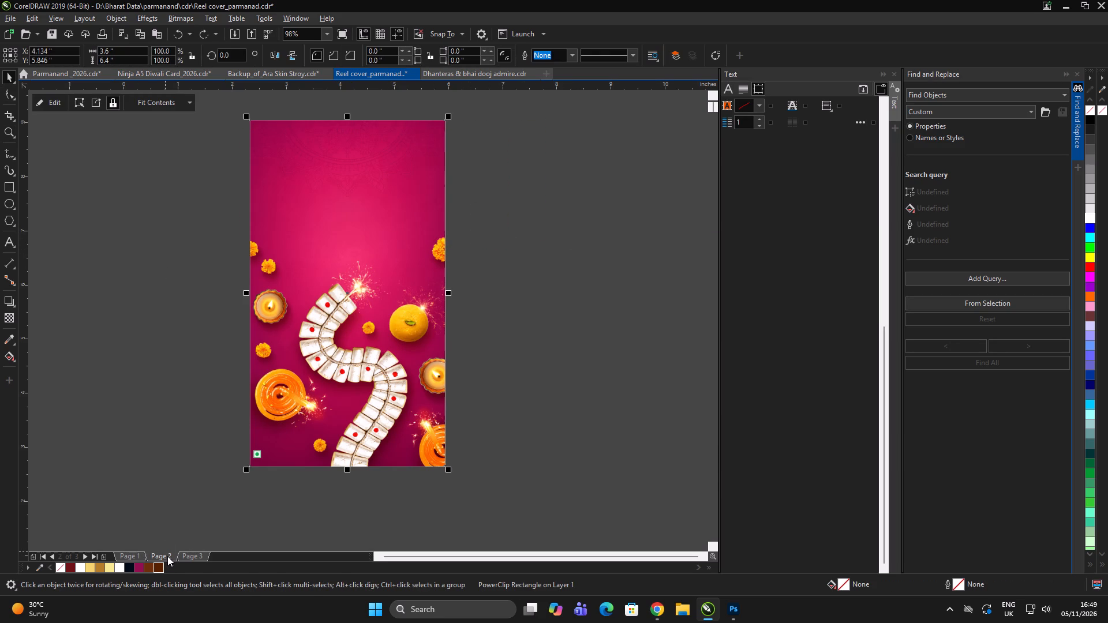
left_click(188, 556)
left_click(130, 556)
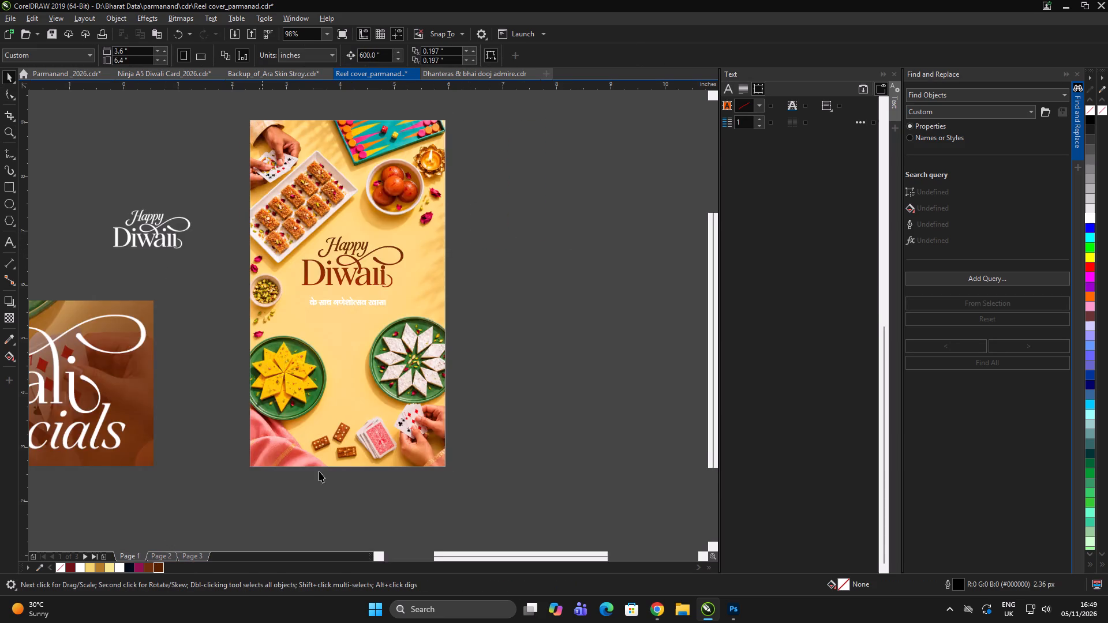
scroll(385, 339, "down", 1)
double_click(462, 341)
left_click_drag(470, 194, 293, 425)
double_click(539, 387)
left_click(540, 384)
left_click(538, 380)
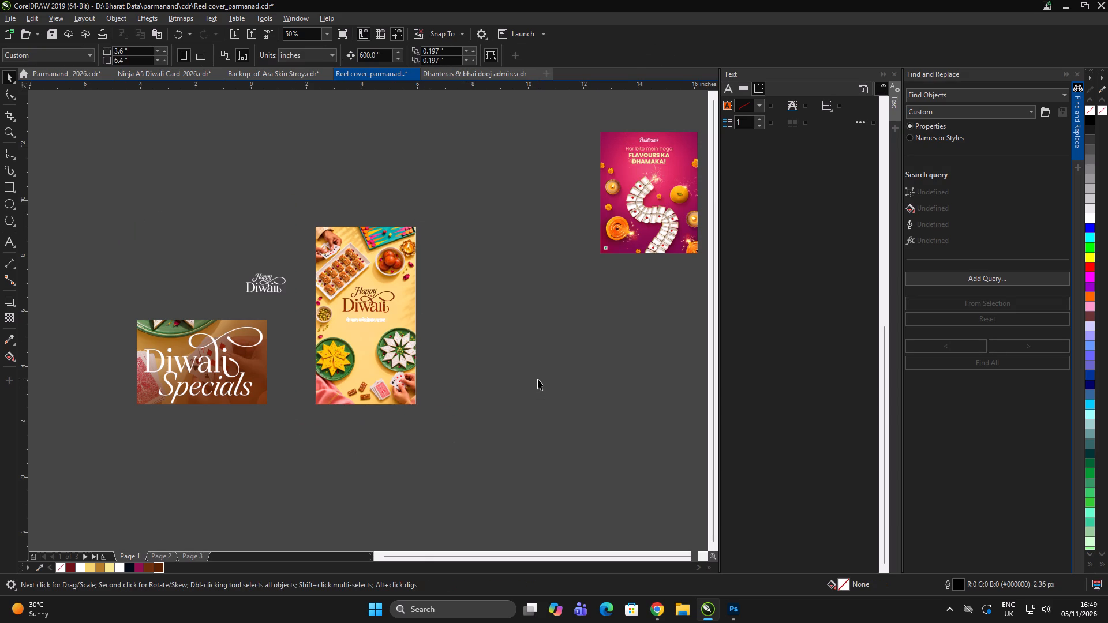
Create a new RGB document with one 1080 × 1920 px page at 300 dpi.
key("ctrl+n")
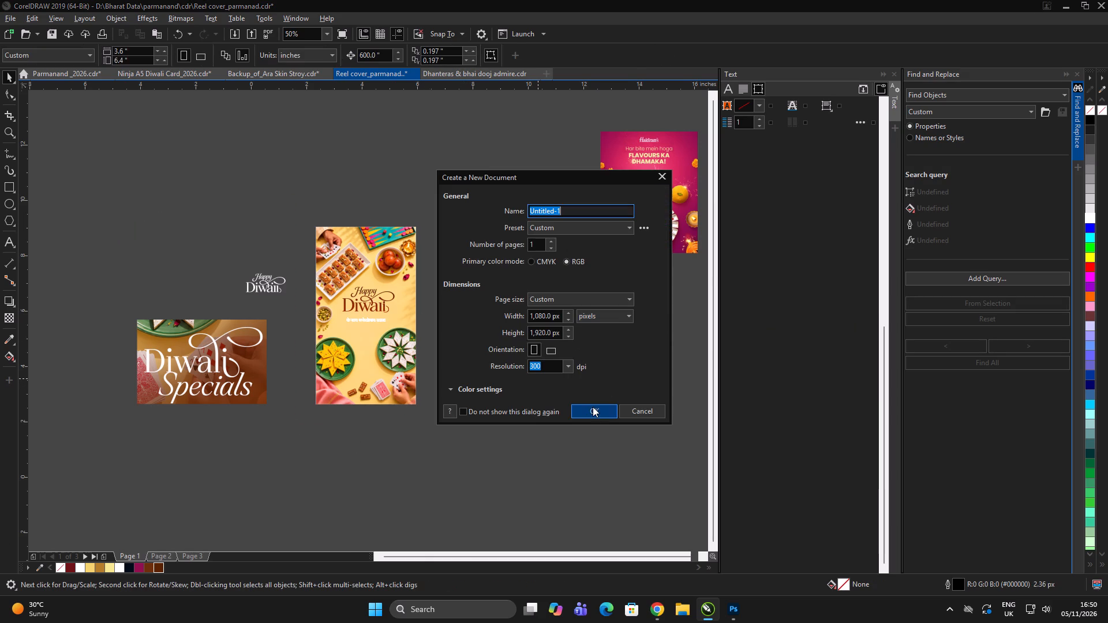
left_click(593, 407)
left_click(589, 391)
scroll(427, 300, "down", 5)
left_click(462, 349)
left_click(465, 350)
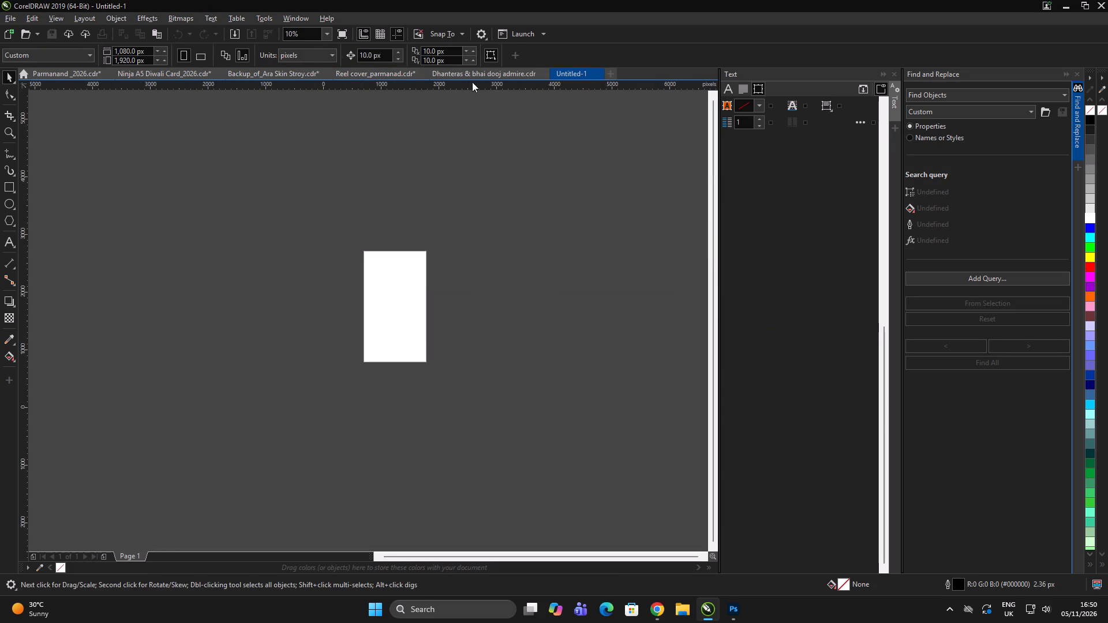
Copy the complete yellow Diwali cover from Page 1 of Reel cover_parmanad.cdr into the new document and group it.
left_click(480, 75)
left_click(380, 70)
left_click_drag(312, 178, 328, 281)
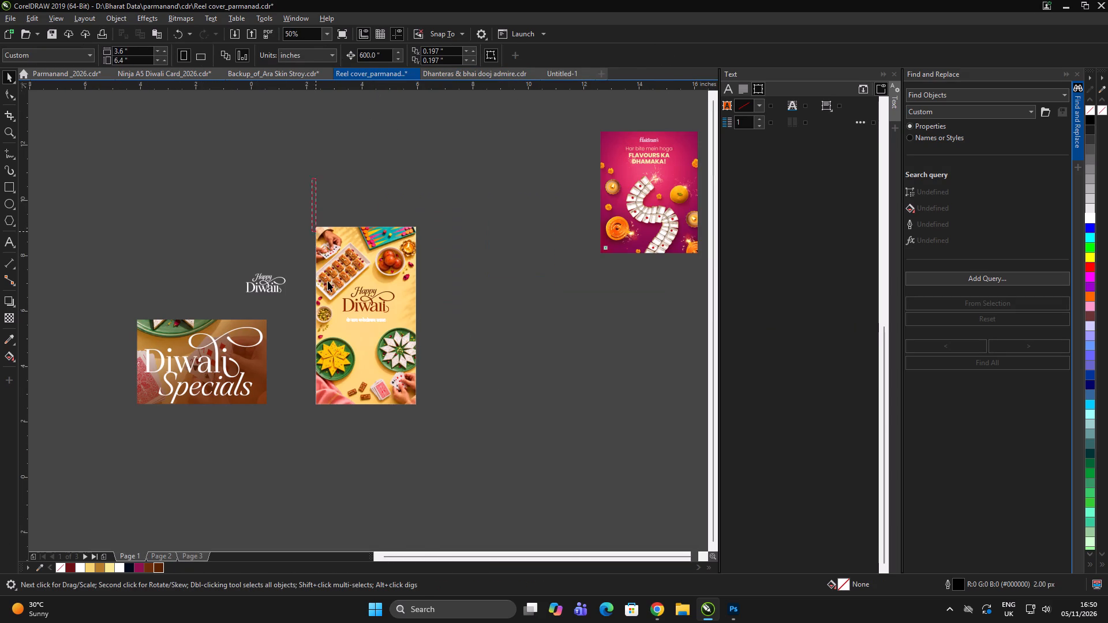
left_click_drag(328, 281, 453, 451)
key("ctrl+c")
double_click(534, 410)
left_click(559, 71)
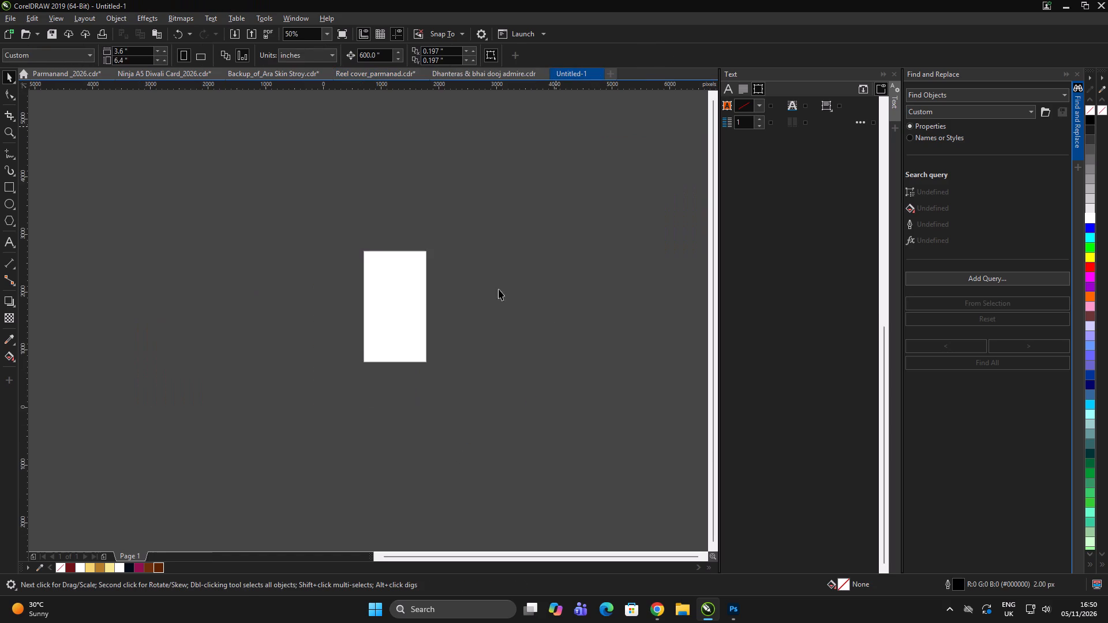
left_click(486, 371)
key("ctrl+v")
key("ctrl+g")
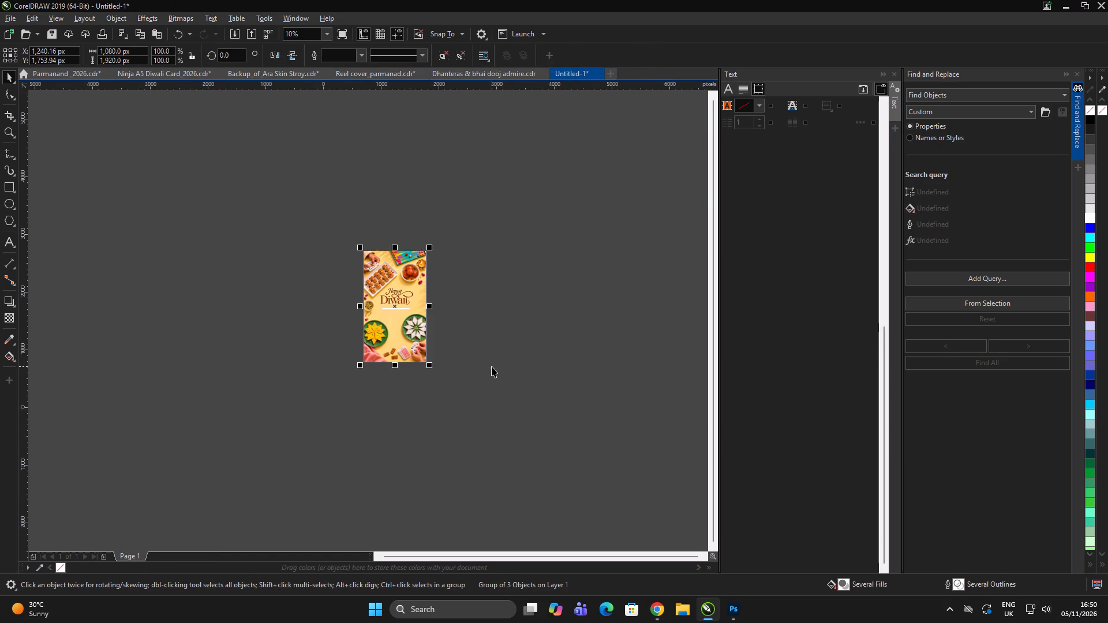
key("Down")
key("Up")
double_click(536, 332)
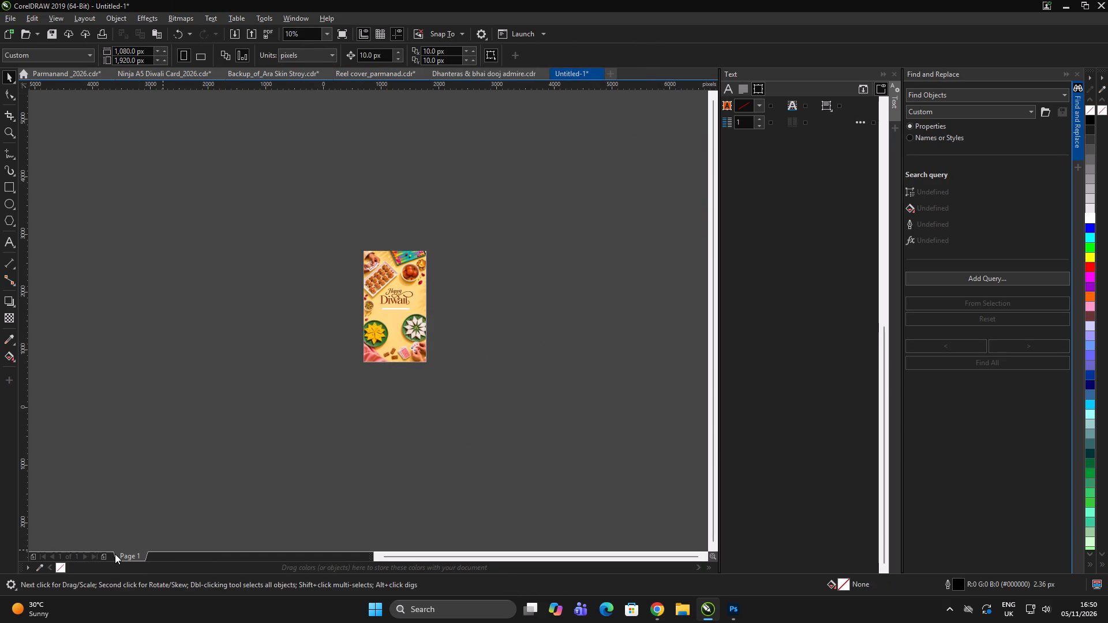
Add a second page to the new document.
left_click(107, 554)
double_click(227, 416)
Cut the pink Diwali background from Page 2 of Reel cover_parmanad.cdr and paste it on Page 2 of the new document.
left_click(485, 74)
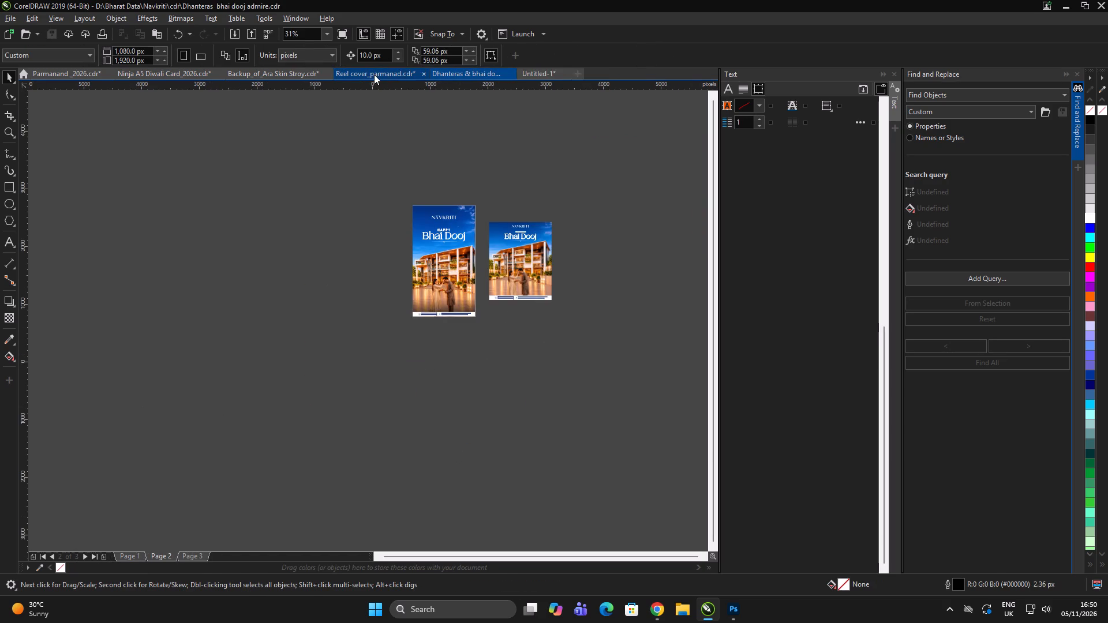
left_click(374, 74)
left_click(452, 216)
left_click_drag(459, 214, 454, 226)
left_click(151, 553)
left_click(424, 481)
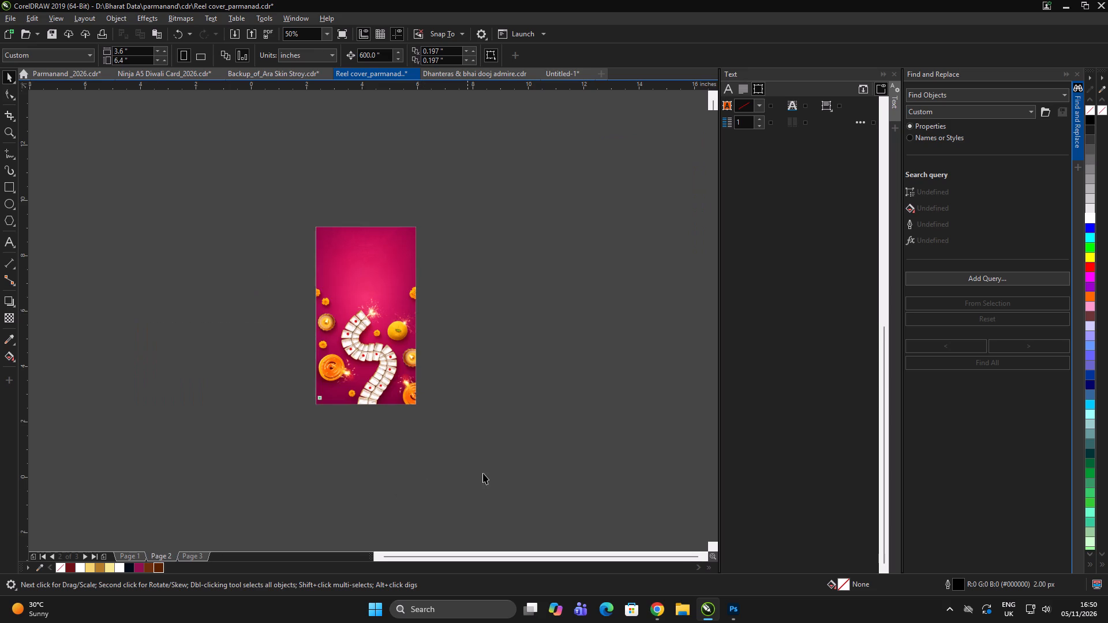
left_click_drag(494, 468, 275, 156)
key("ctrl+x")
double_click(258, 294)
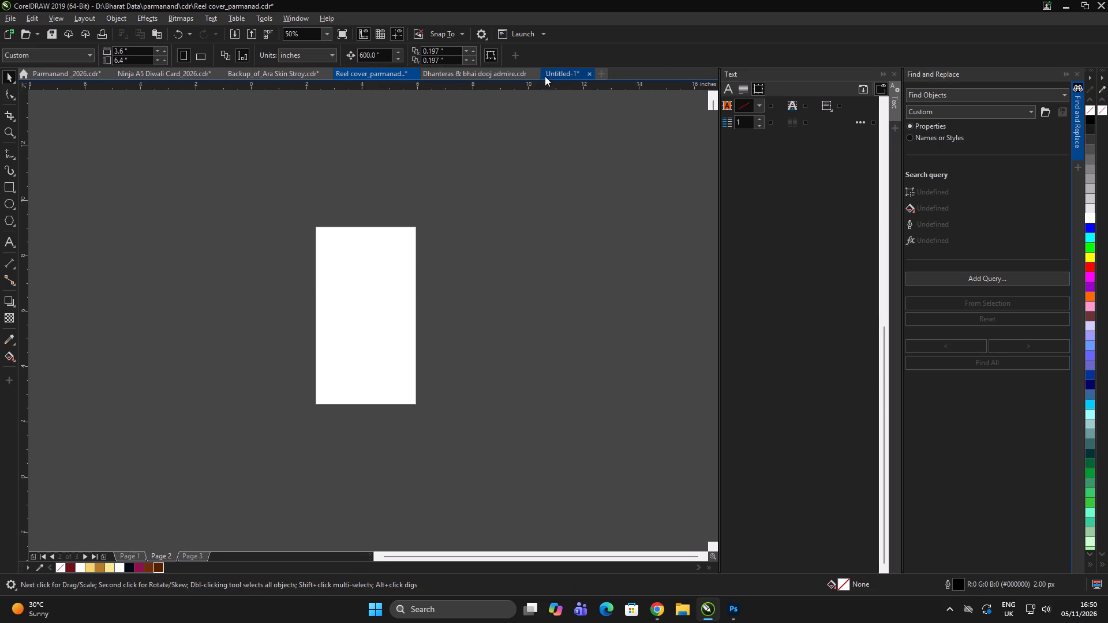
left_click(553, 70)
left_click(527, 322)
left_click(532, 322)
key("ctrl+v")
scroll(421, 315, "up", 1)
left_click(548, 181)
left_click_drag(572, 113, 225, 323)
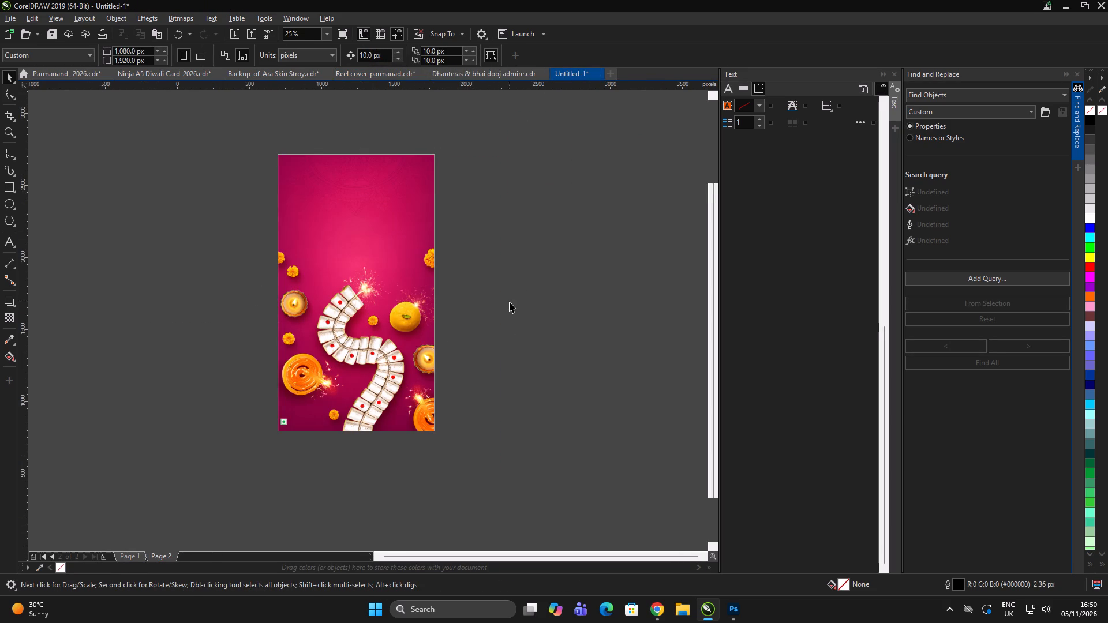
Undo the cut of the pink background and the change before it in Reel cover_parmanad.cdr.
left_click(503, 74)
left_click(376, 74)
key("ctrl+z")
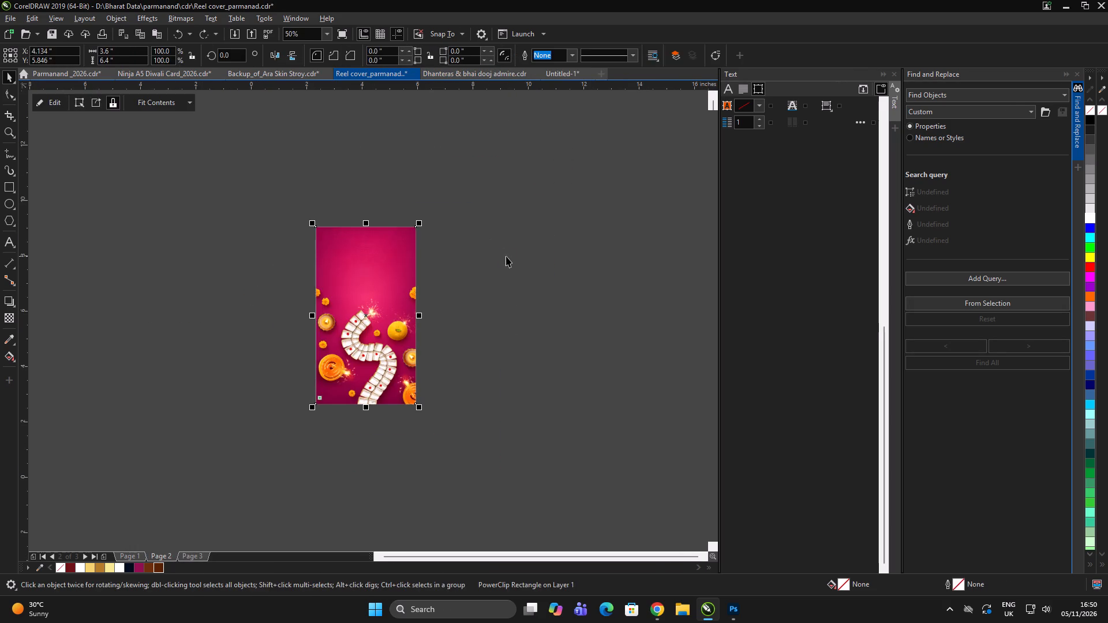
key("ctrl+z")
Copy the Happy Diwali title and Hindi tagline from Page 1 of Reel cover_parmanad.cdr onto Page 2 of the new document.
double_click(503, 273)
left_click_drag(508, 276, 501, 288)
left_click_drag(479, 246, 306, 368)
key("ctrl+c")
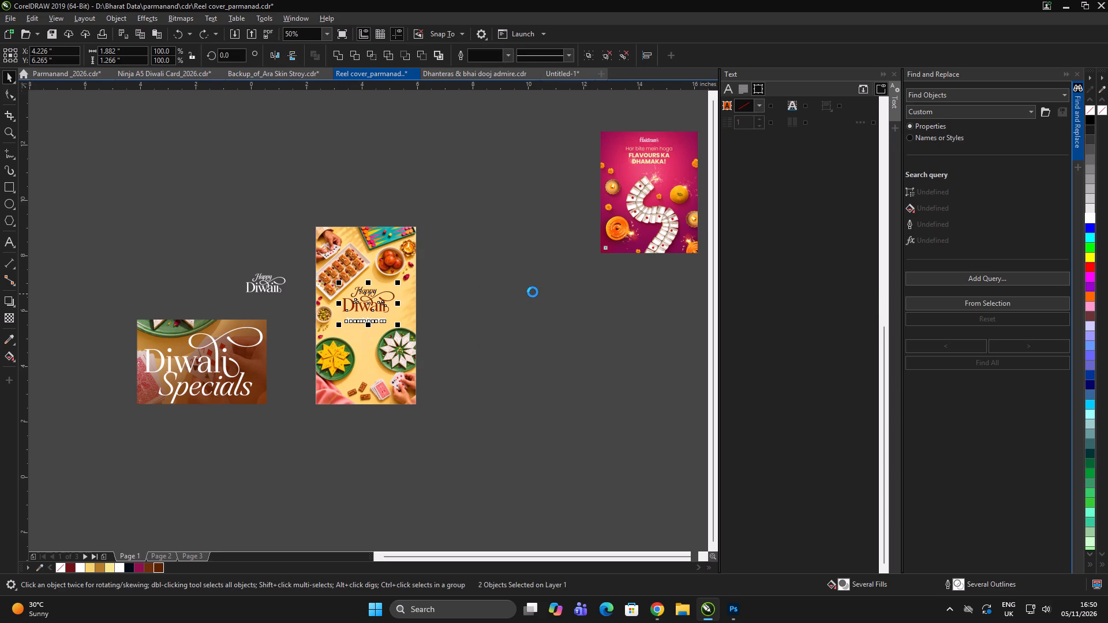
double_click(532, 292, "ctrl")
left_click(570, 73)
double_click(495, 308)
key("ctrl+v")
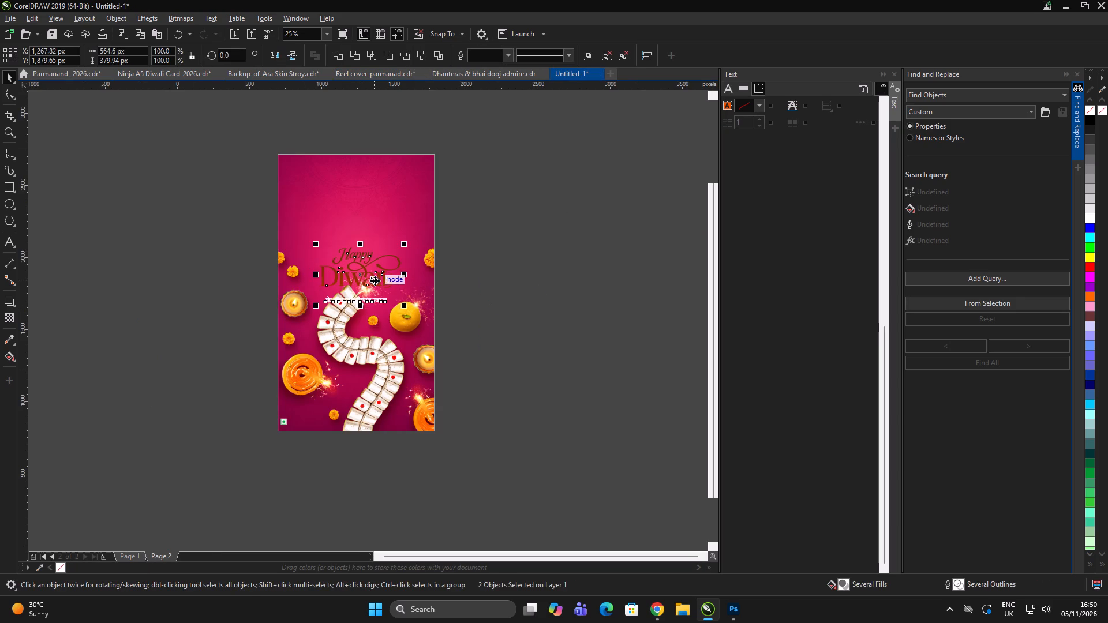
Move the pasted title and Hindi tagline up into the empty pink area above the sparkler and ungroup them.
left_click_drag(375, 280, 385, 220)
scroll(383, 221, "up", 1)
key("ctrl+u")
left_click(523, 239, "ctrl")
Fill all the brown Happy Diwali lettering curves with white, leaving the Hindi tagline out of the selection.
left_click_drag(551, 228, 225, 295, "ctrl")
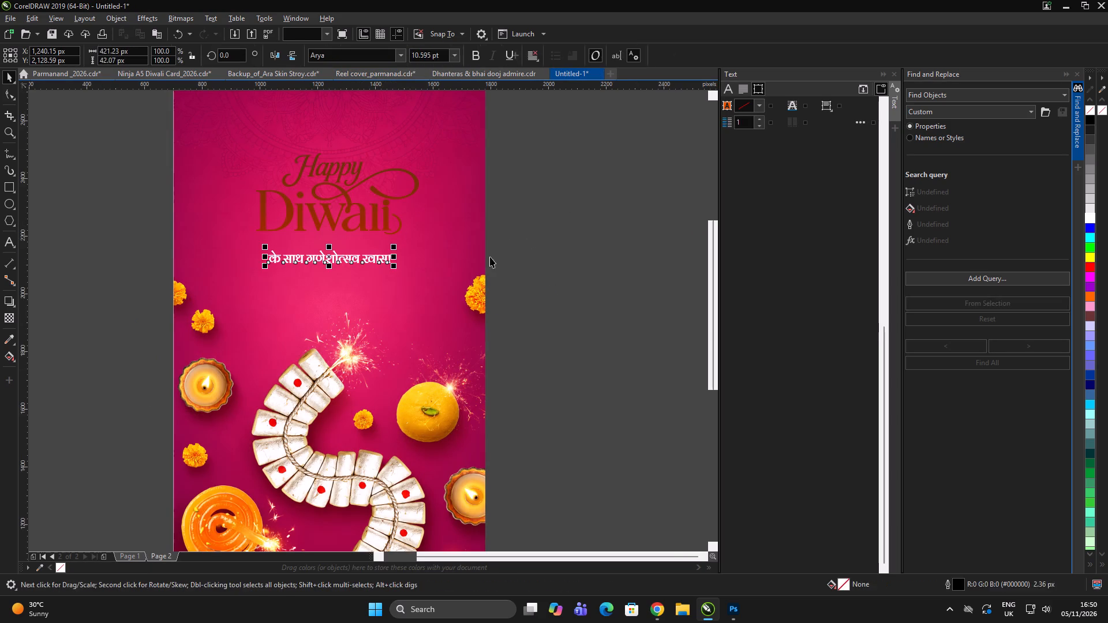
left_click(334, 215)
left_click(358, 214)
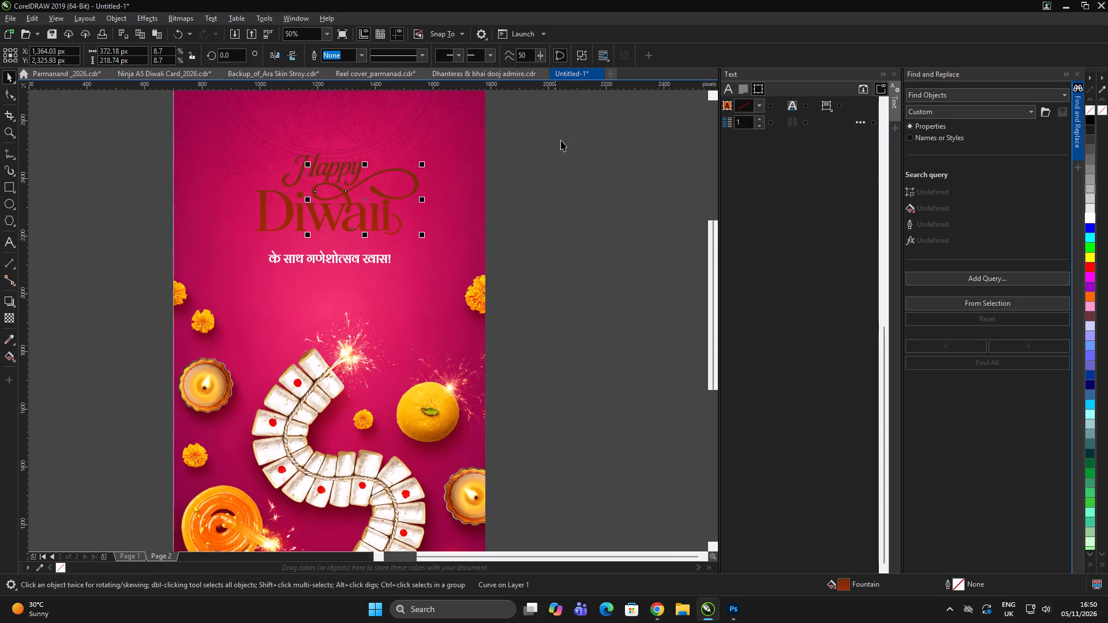
left_click_drag(562, 133, 113, 267)
left_click(591, 171)
left_click_drag(577, 119, 168, 250)
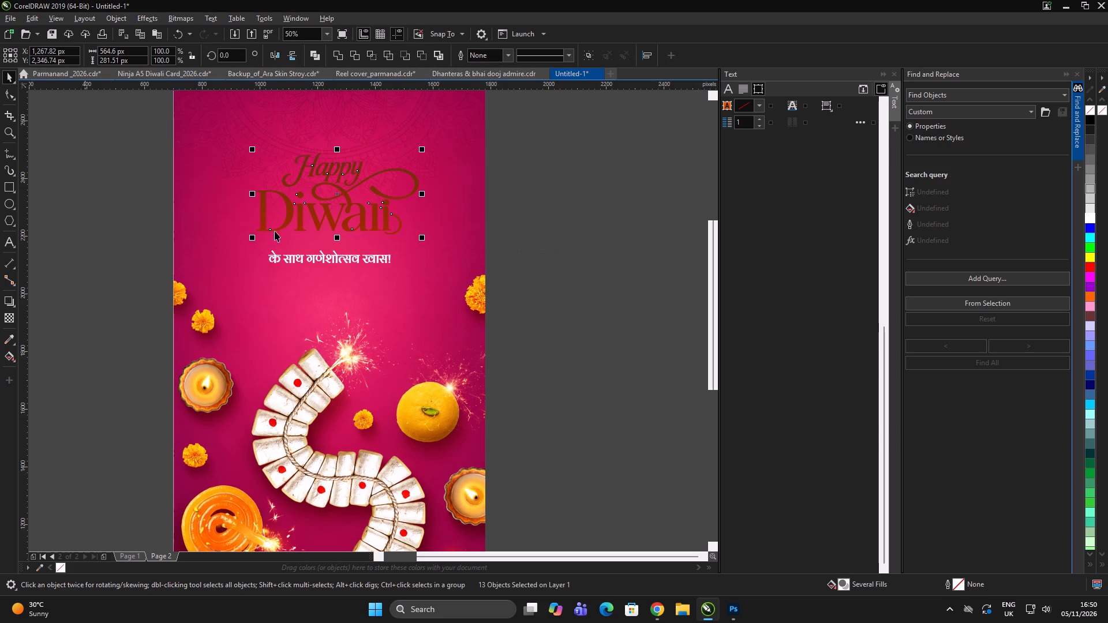
left_click(1090, 219)
double_click(689, 272)
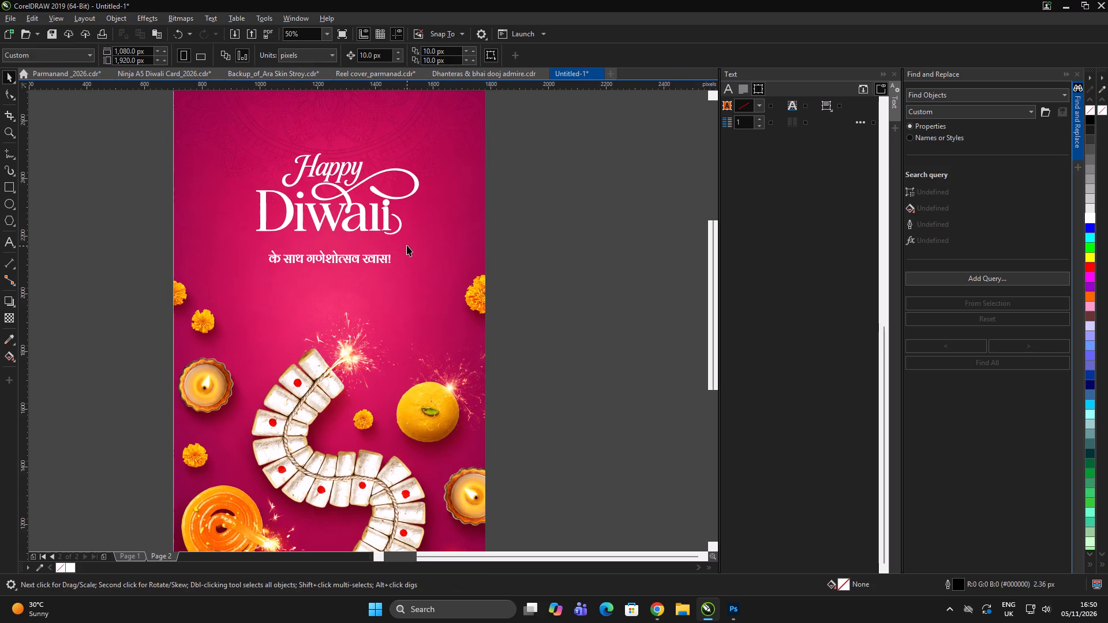
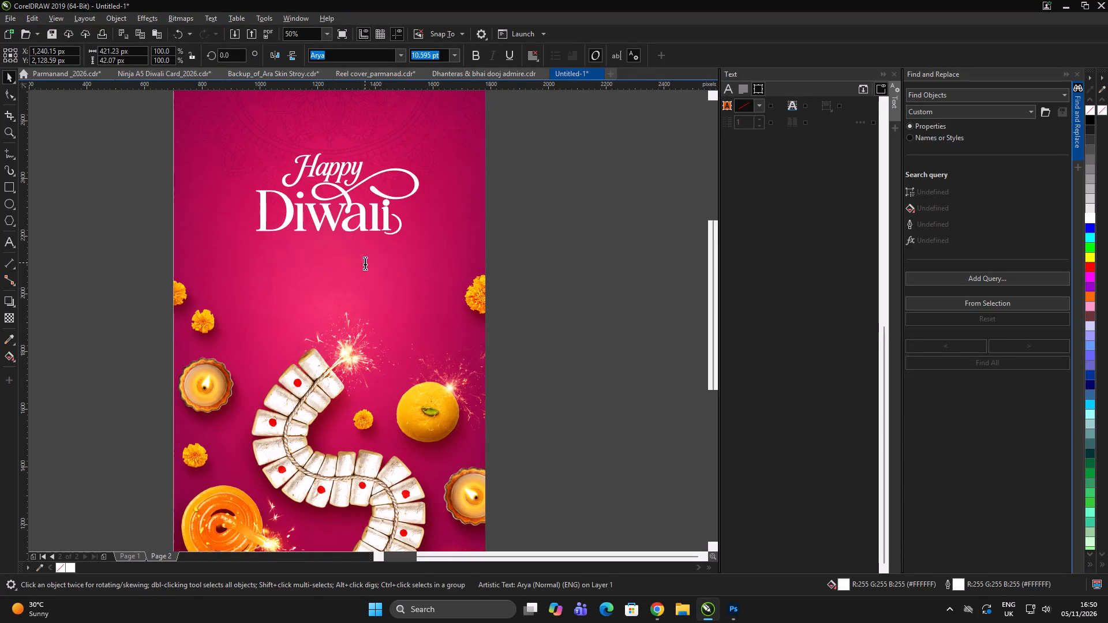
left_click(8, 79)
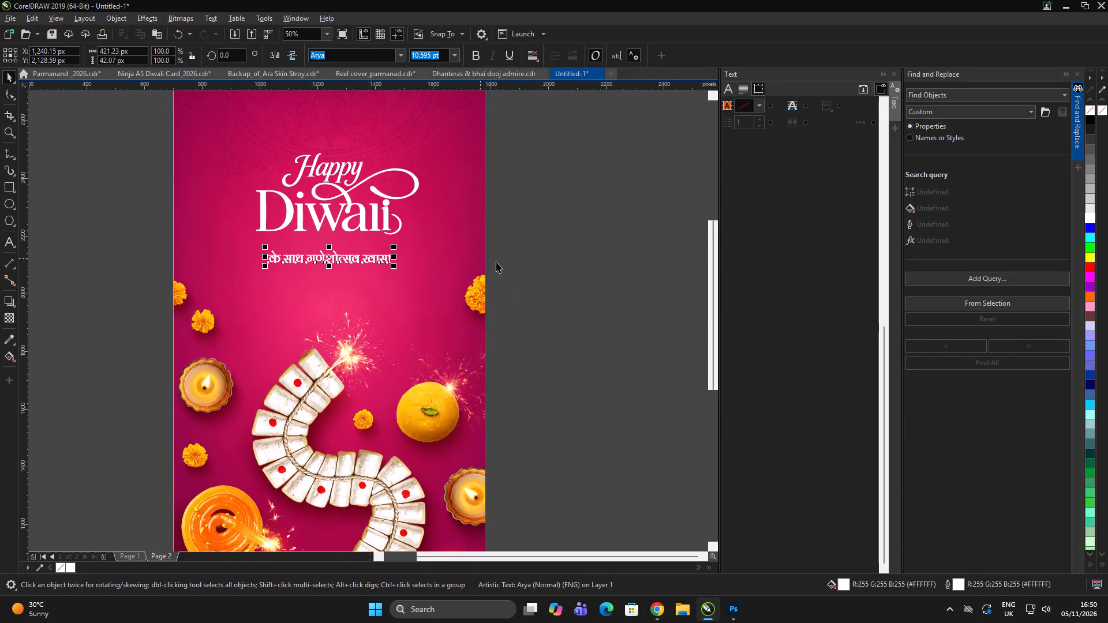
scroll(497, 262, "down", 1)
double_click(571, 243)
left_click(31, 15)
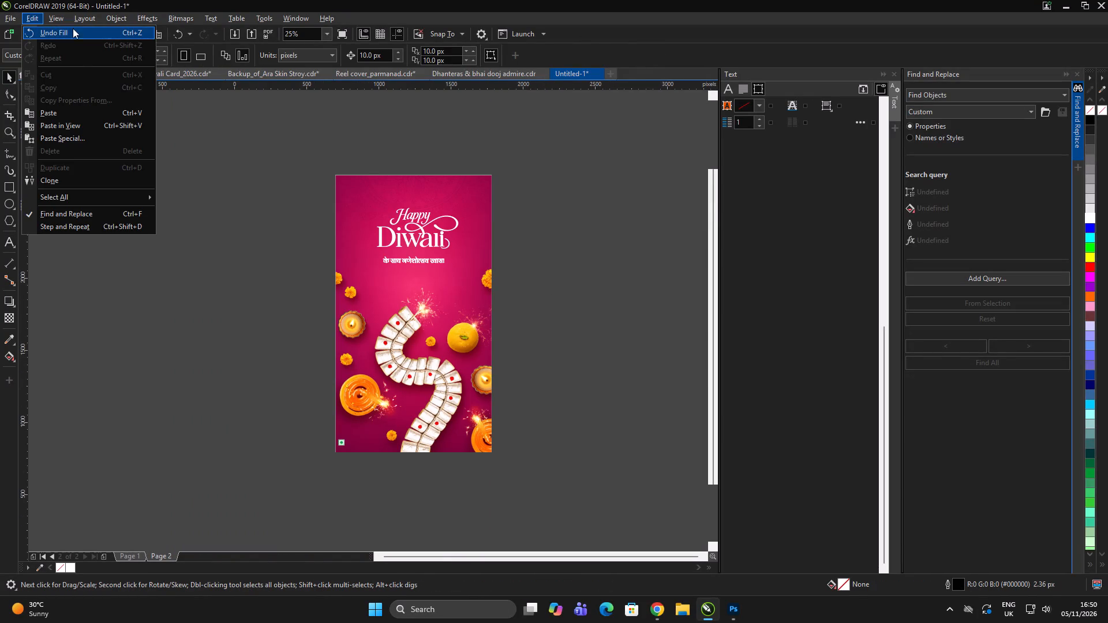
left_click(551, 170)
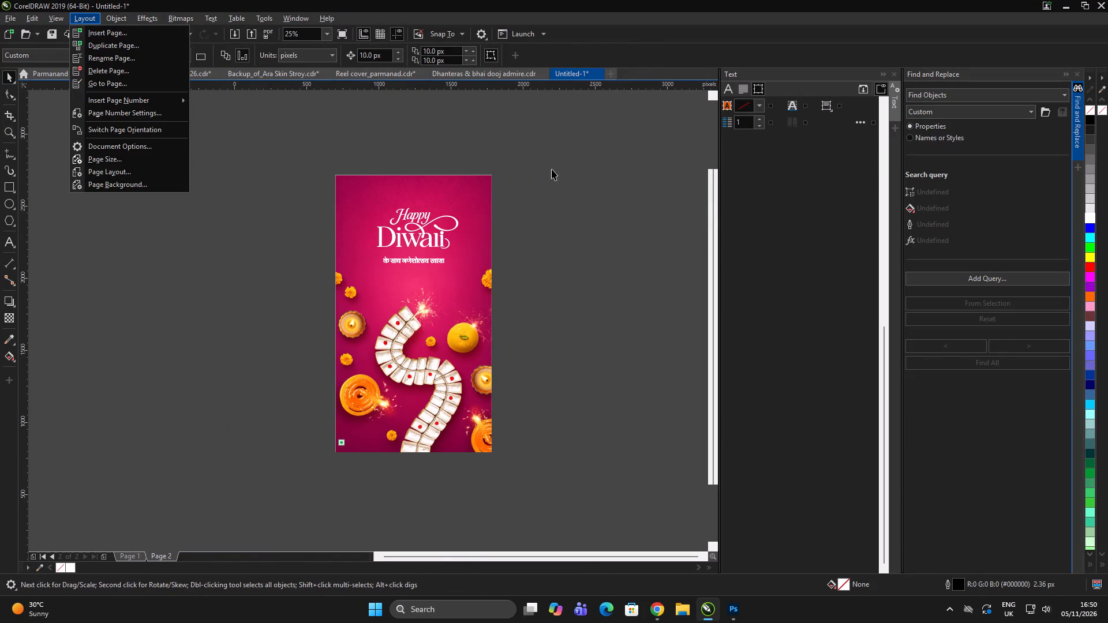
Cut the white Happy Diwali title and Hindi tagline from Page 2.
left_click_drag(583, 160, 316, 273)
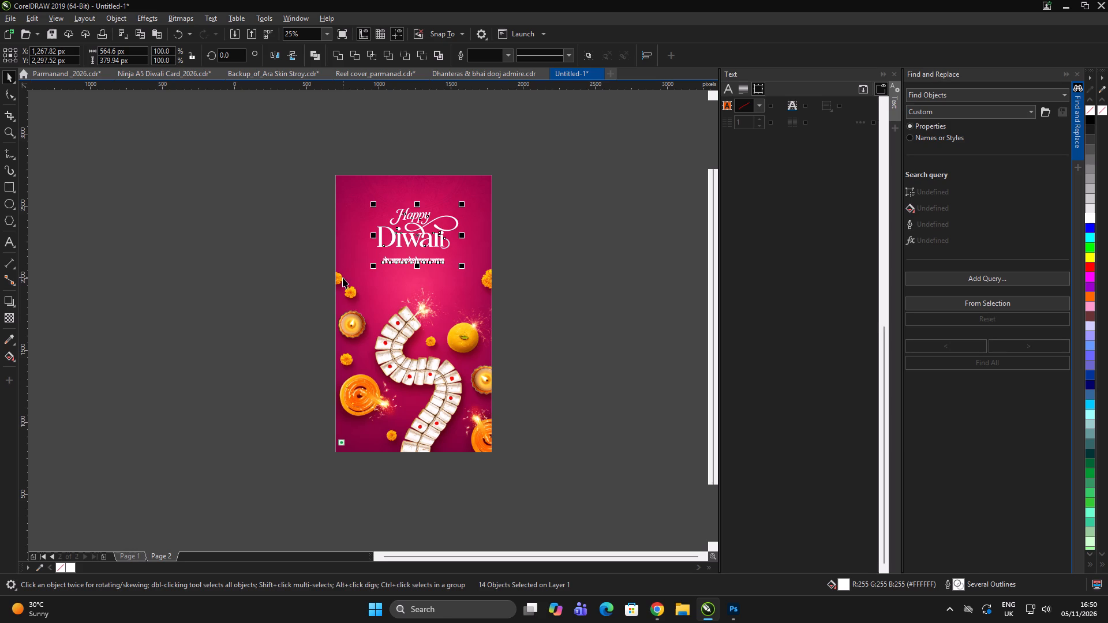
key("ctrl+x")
Select all text on Page 2 and examine the pink cover for any leftover text objects.
left_click(59, 18)
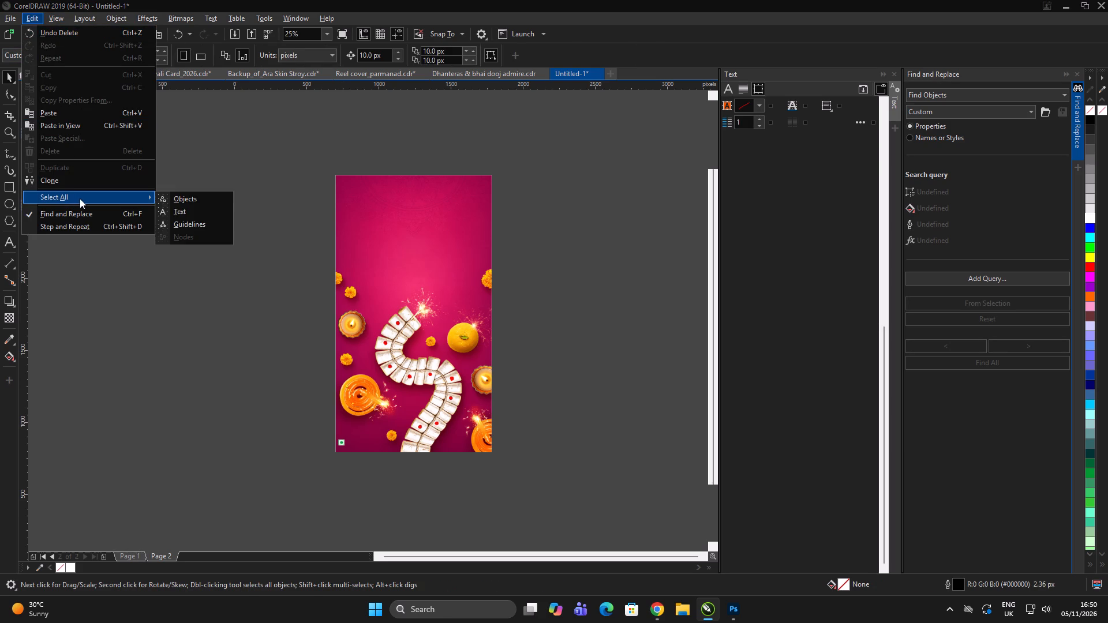
left_click(173, 211)
key("p")
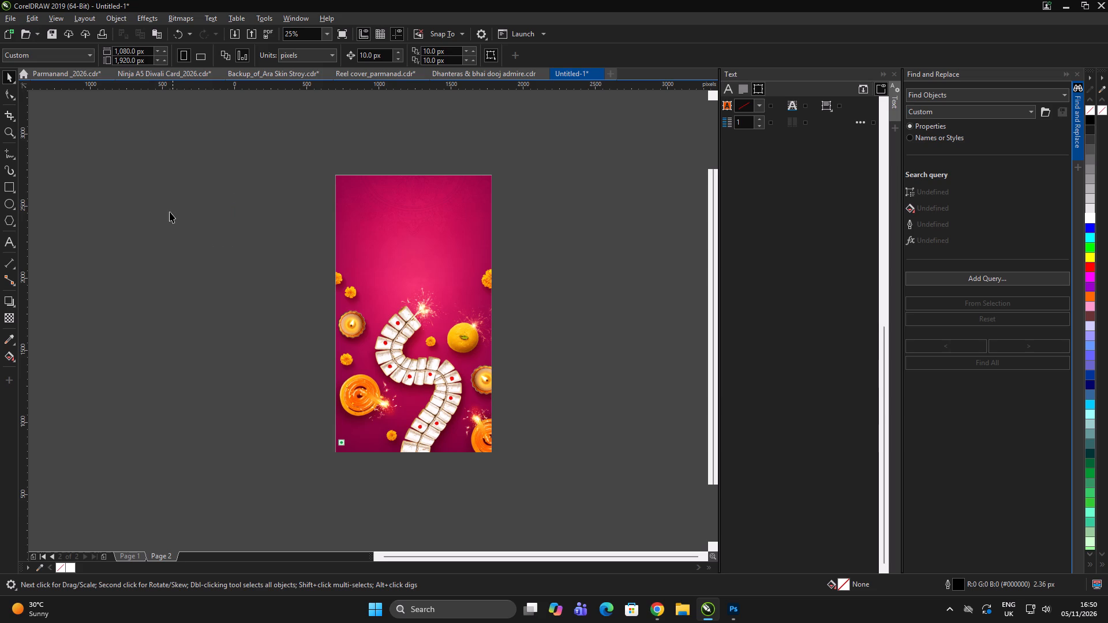
type("ppppp")
scroll(377, 436, "up", 6)
scroll(237, 411, "down", 5)
left_click(441, 395)
left_click_drag(441, 395, 417, 391)
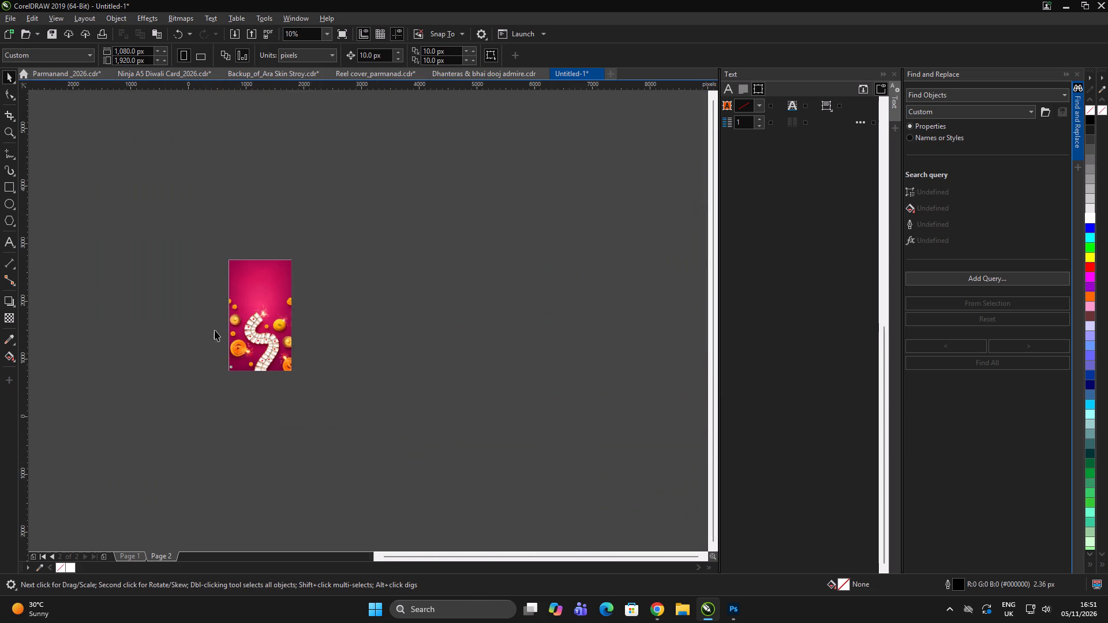
scroll(210, 326, "up", 2)
left_click(256, 314)
scroll(460, 256, "up", 1)
scroll(366, 306, "down", 4)
double_click(527, 332)
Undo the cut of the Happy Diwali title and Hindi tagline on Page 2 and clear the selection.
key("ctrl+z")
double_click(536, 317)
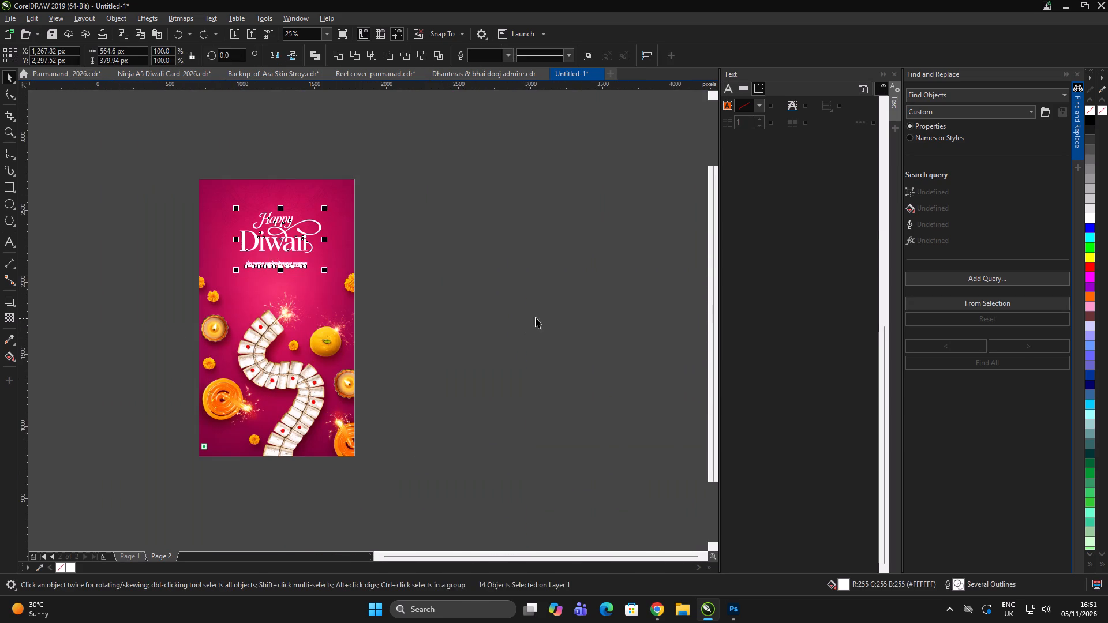
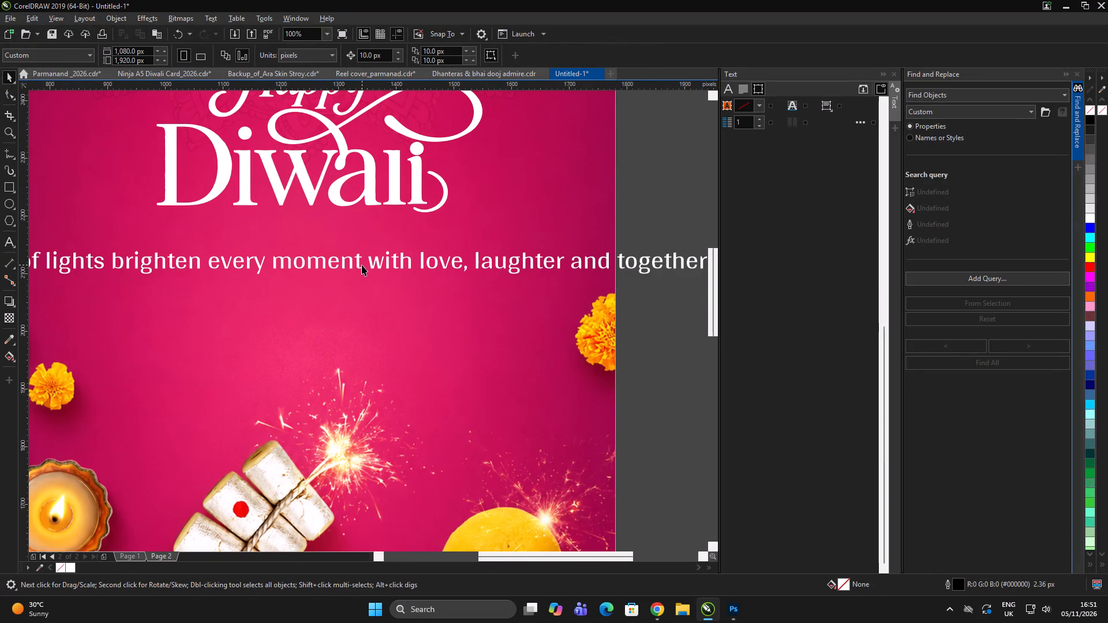
Break the English tagline on Page 2 into two lines after "brighten".
double_click(358, 267)
left_click(211, 264)
key("Return")
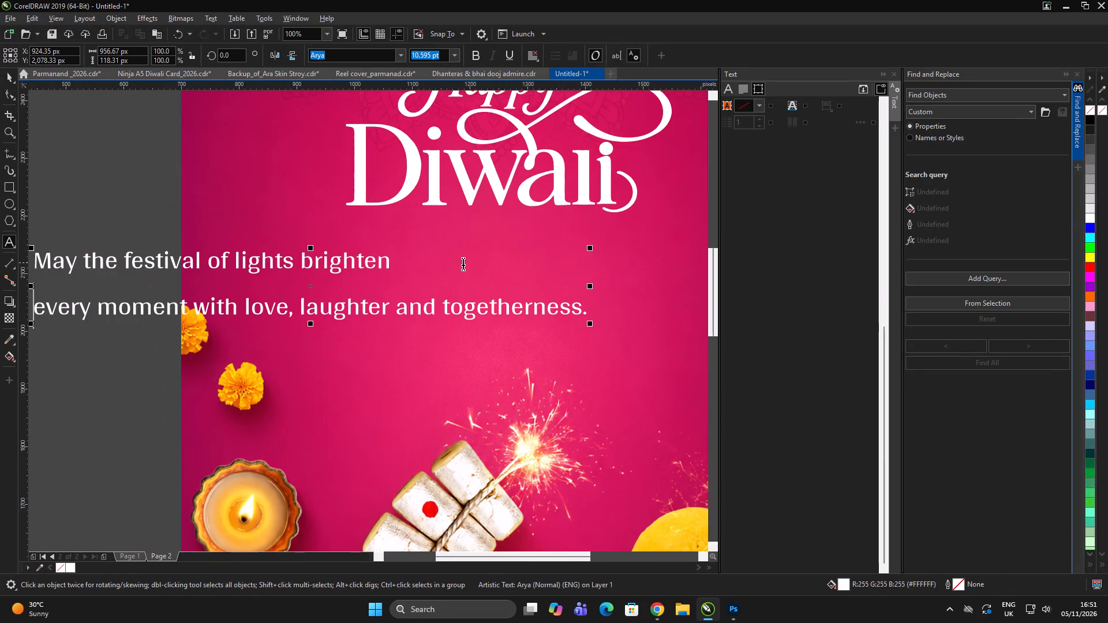
Tighten the line spacing between the two lines of the tagline.
left_click(9, 94)
scroll(449, 291, "up", 1)
scroll(446, 299, "down", 1)
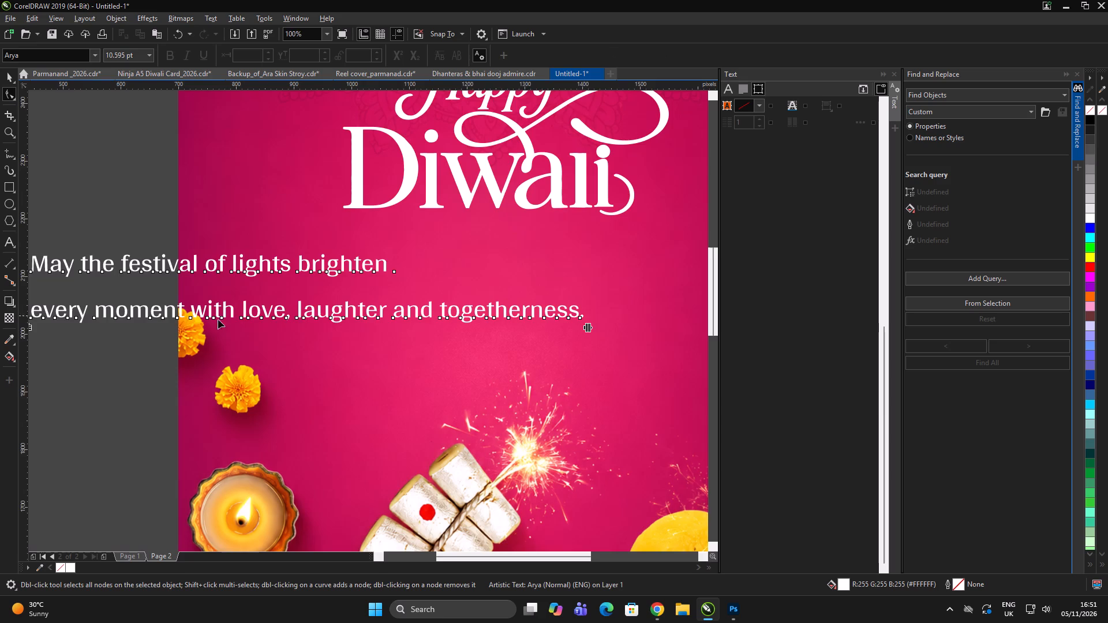
scroll(574, 284, "down", 2)
scroll(457, 284, "up", 2)
left_click_drag(383, 330, 389, 317)
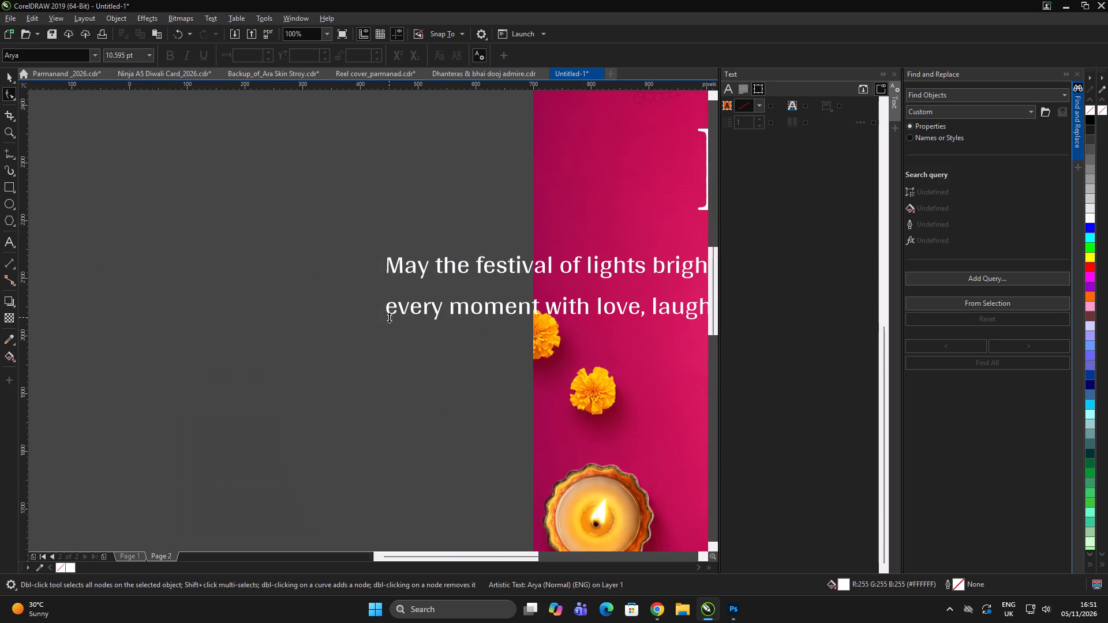
left_click_drag(389, 317, 395, 300)
Centre the two-line tagline horizontally on the pink background.
key("space")
scroll(390, 284, "down", 3)
left_click(499, 313, "shift")
key("c")
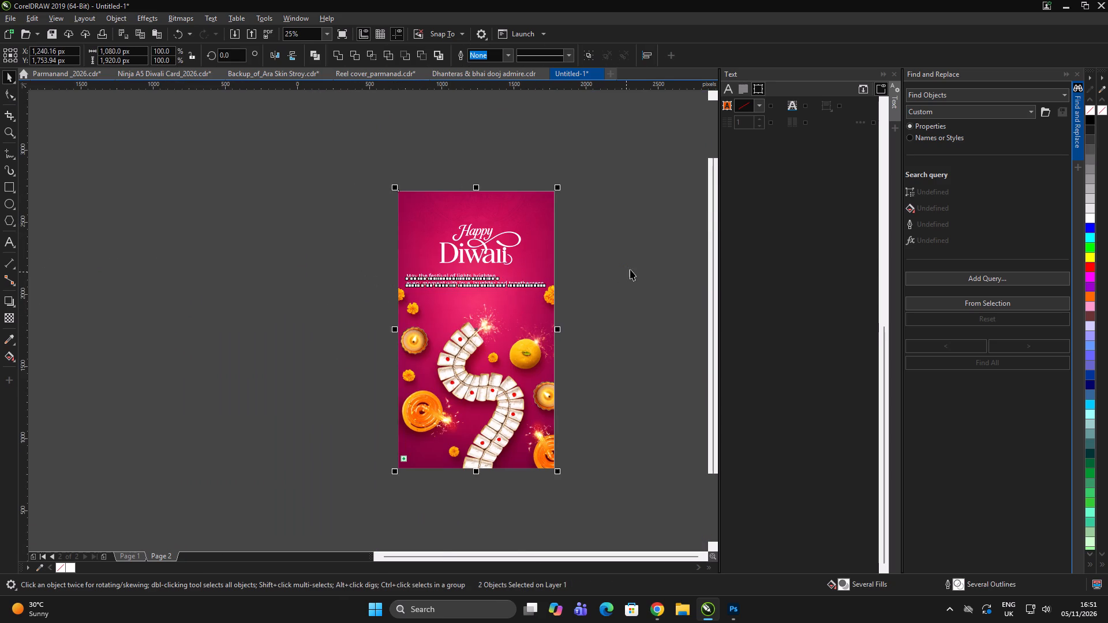
double_click(630, 269)
Set the tagline's text alignment to centre.
scroll(588, 269, "up", 1)
left_click_drag(638, 255, 11, 328)
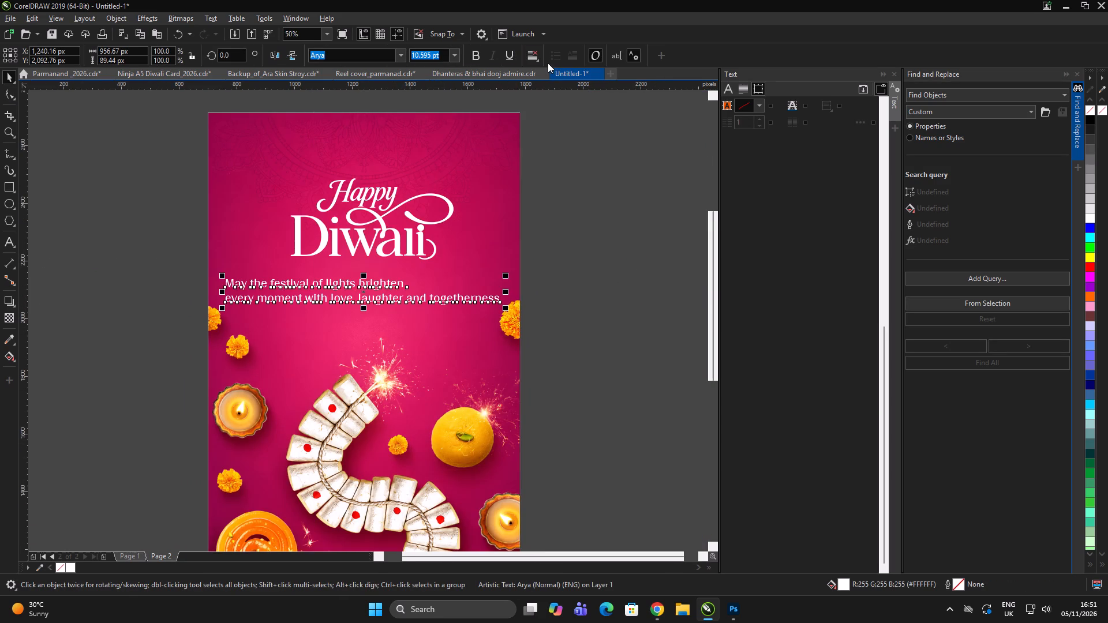
left_click(534, 57)
left_click(549, 95)
Scale the tagline down proportionally about its centre to about 810 px wide.
left_click_drag(505, 309, 495, 313)
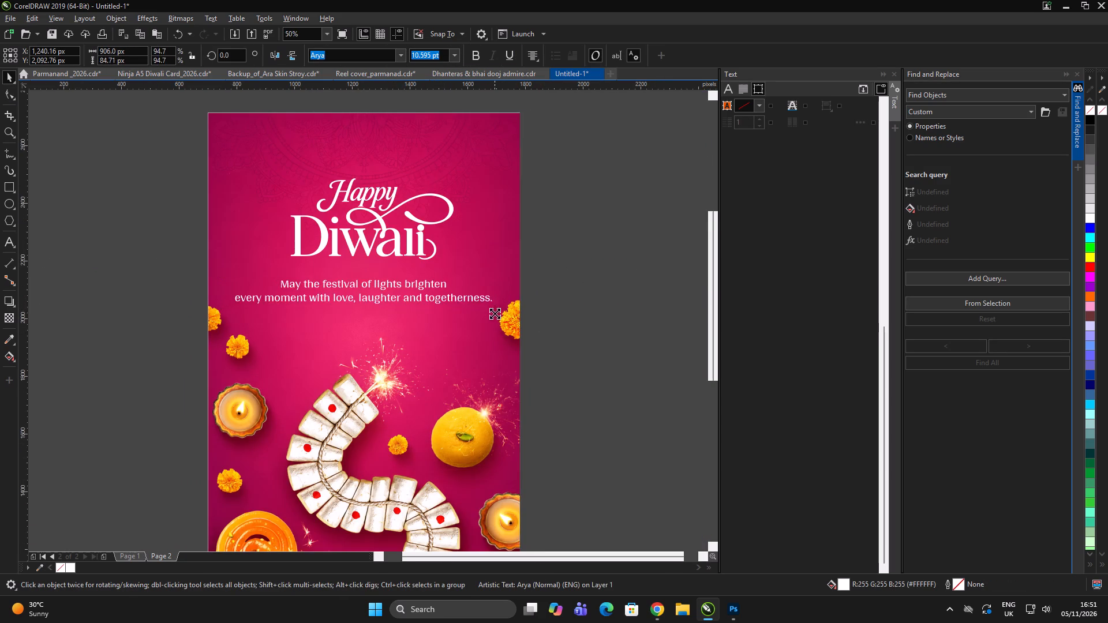
left_click_drag(495, 313, 484, 317)
left_click(576, 264)
left_click(582, 263)
double_click(586, 262)
Move the tagline slightly up, closer to the Happy Diwali title.
scroll(450, 292, "up", 1)
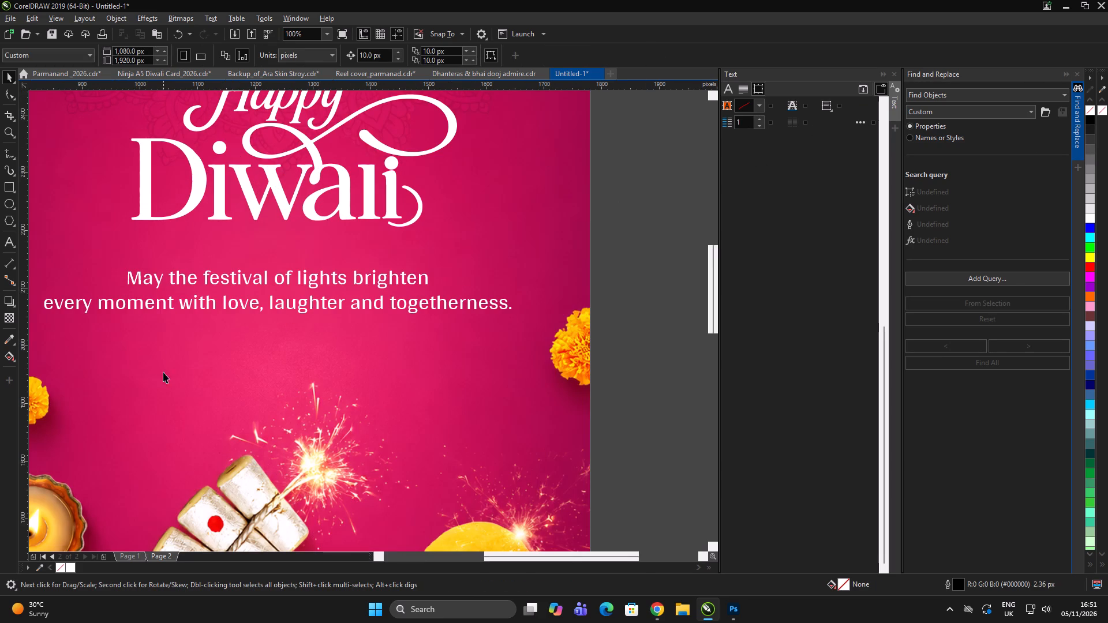
left_click_drag(327, 282, 328, 274)
scroll(376, 267, "down", 1)
left_click_drag(525, 252, 526, 246)
Select the Happy Diwali title curves and enlarge them proportionally about their centre to about 605 px wide.
left_click_drag(549, 136, 219, 261)
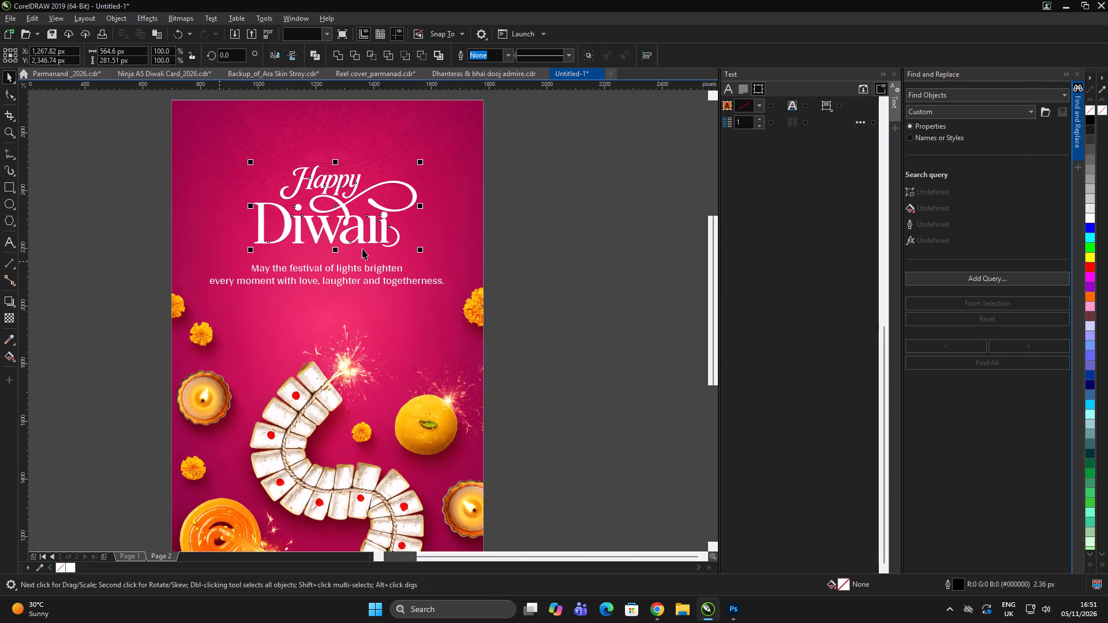
left_click_drag(421, 251, 427, 254)
Nudge the tagline slightly down from the title and clear the selection.
left_click(399, 281)
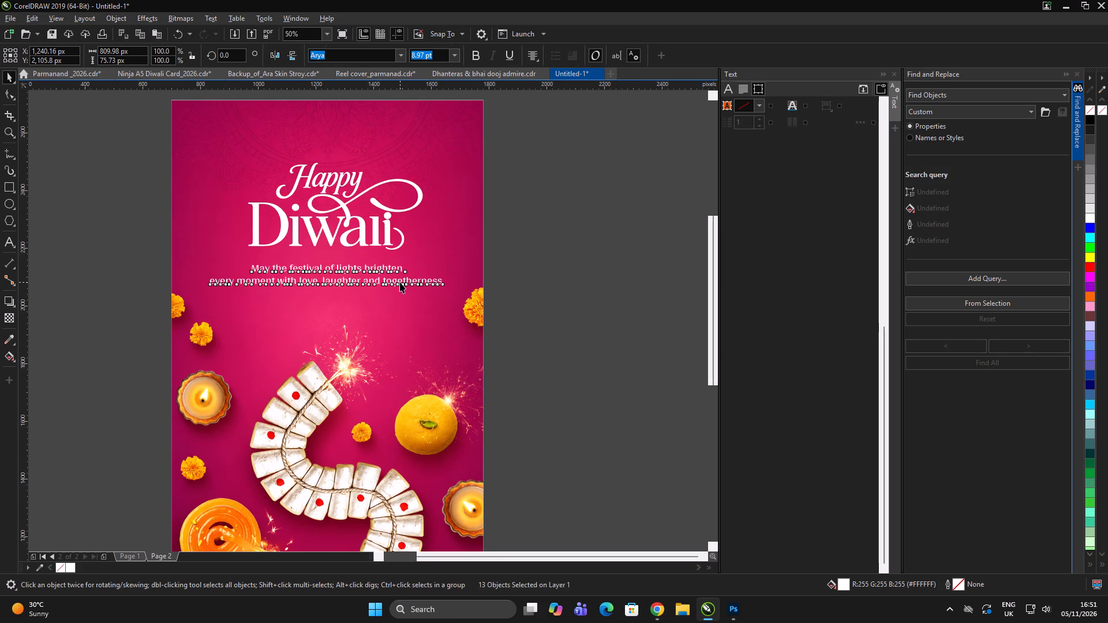
double_click(569, 271)
left_click(572, 271)
left_click(440, 281)
left_click(563, 253)
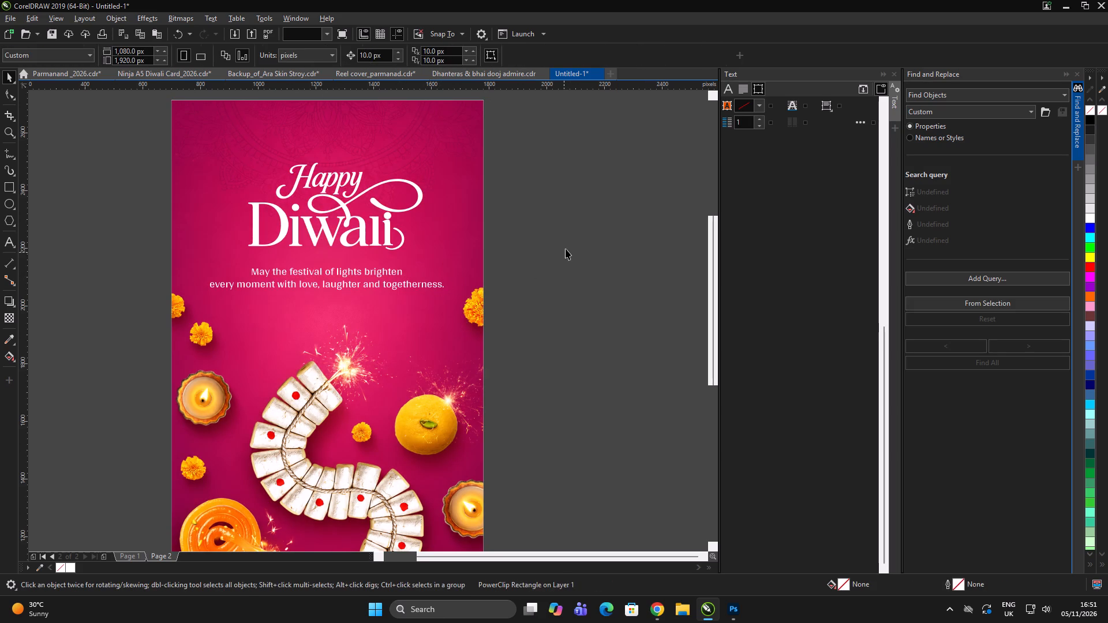
double_click(566, 249)
left_click(568, 245)
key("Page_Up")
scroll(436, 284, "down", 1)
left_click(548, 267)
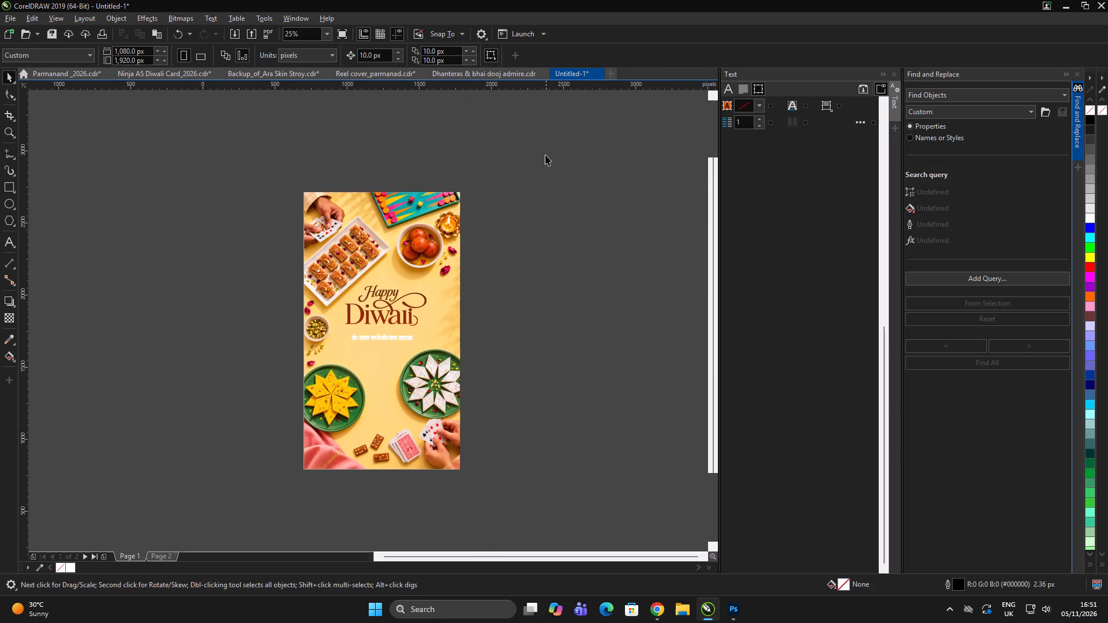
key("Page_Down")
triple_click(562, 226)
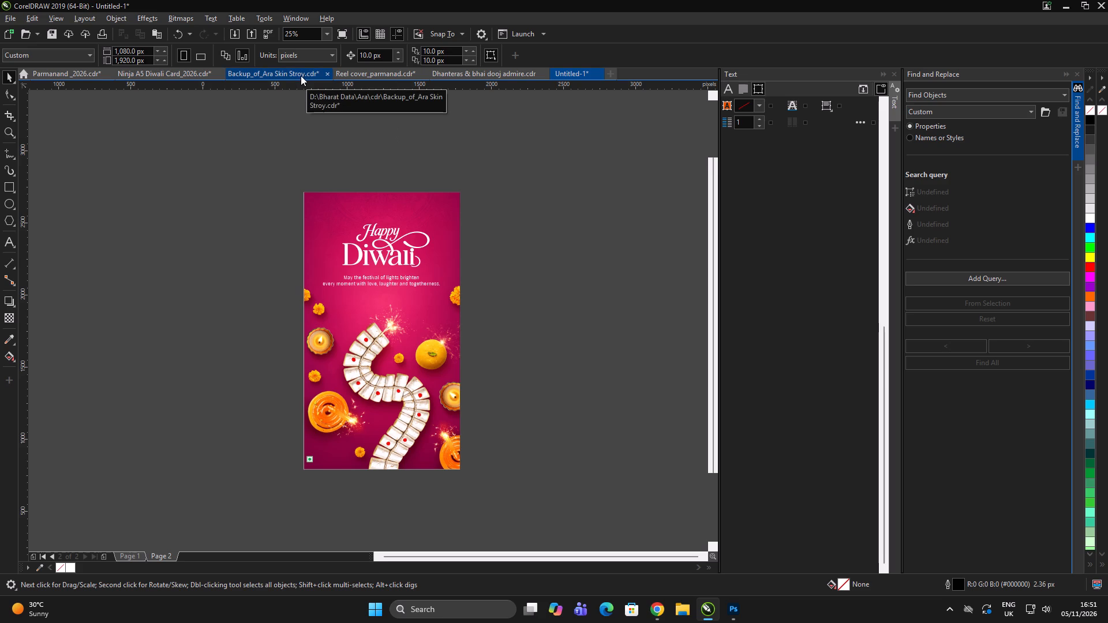
Copy the white Parmanand Sweets logo from the Shubh Dhanteras design on Page 56 of Parmanand _2026.cdr.
left_click(77, 74)
scroll(309, 231, "up", 2)
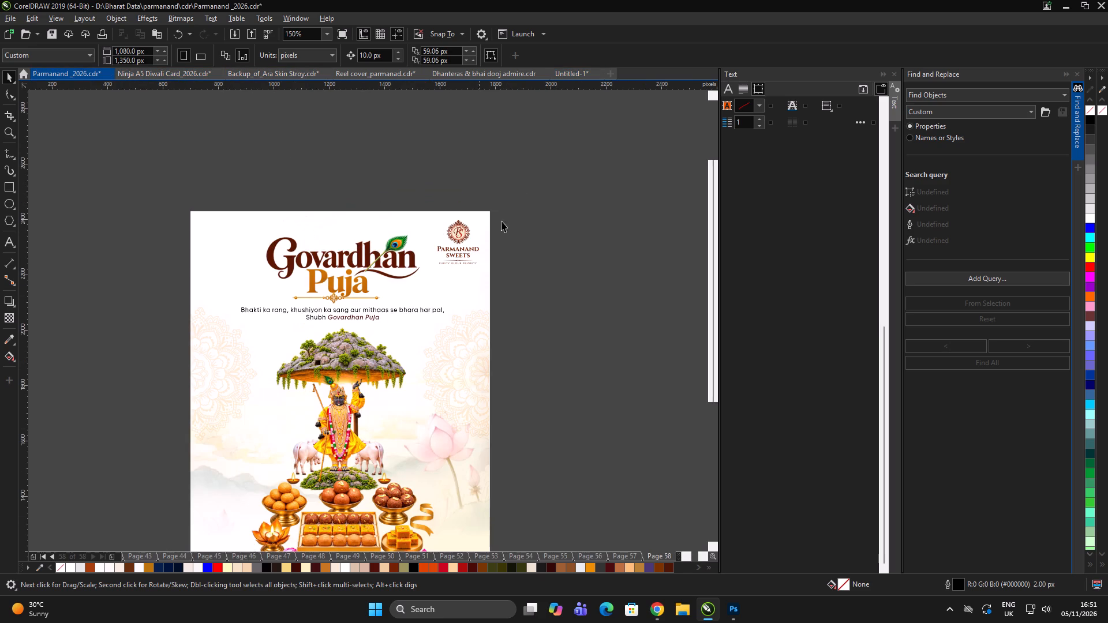
left_click_drag(577, 158, 387, 309)
left_click(569, 242)
left_click(575, 239)
key("Page_Up")
key("Page_Up")
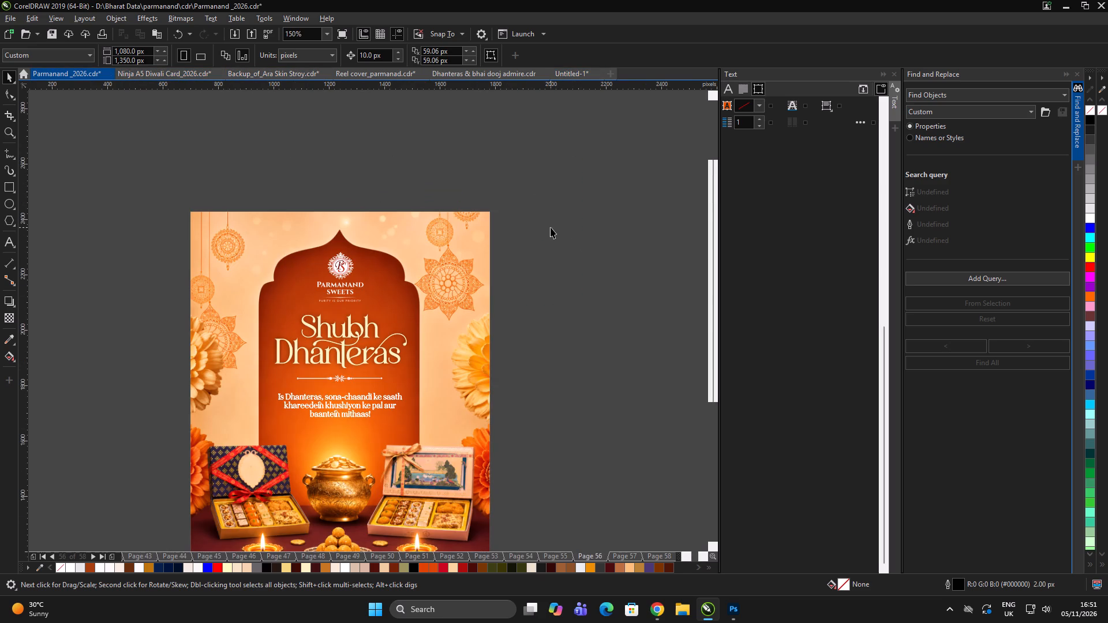
left_click_drag(564, 181, 241, 318)
key("ctrl+c")
left_click(672, 208)
left_click_drag(669, 206, 665, 198)
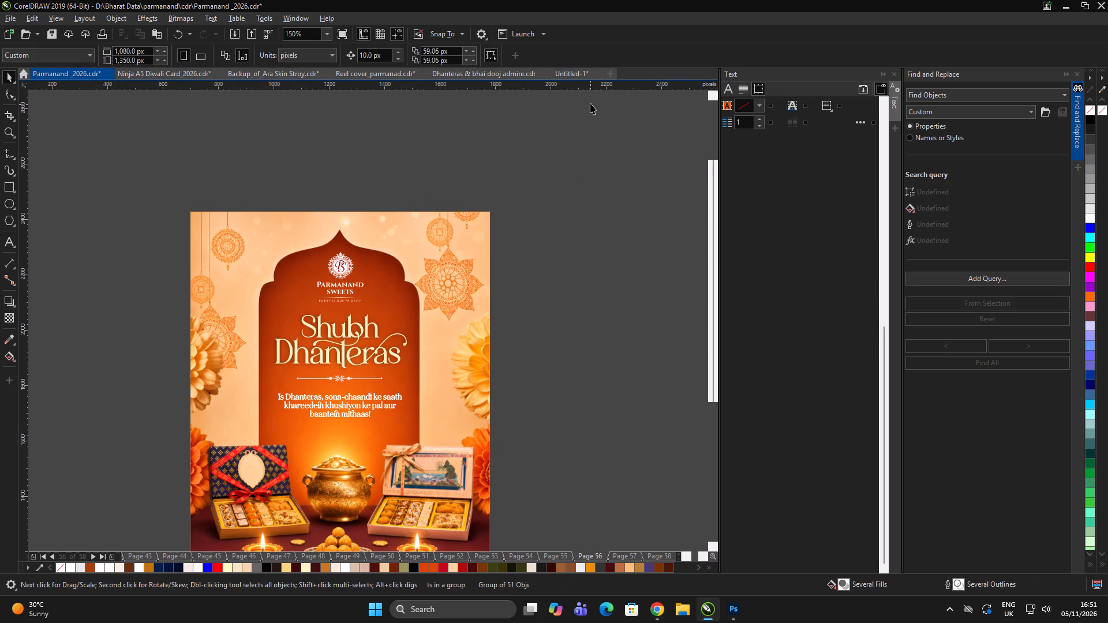
Paste the Parmanand Sweets logo onto Page 2 of Untitled-1 and place it near the cover's top edge above the title.
left_click(575, 76)
left_click(579, 226)
left_click(583, 226)
key("ctrl+v")
scroll(394, 271, "up", 1)
left_click_drag(358, 256, 385, 177)
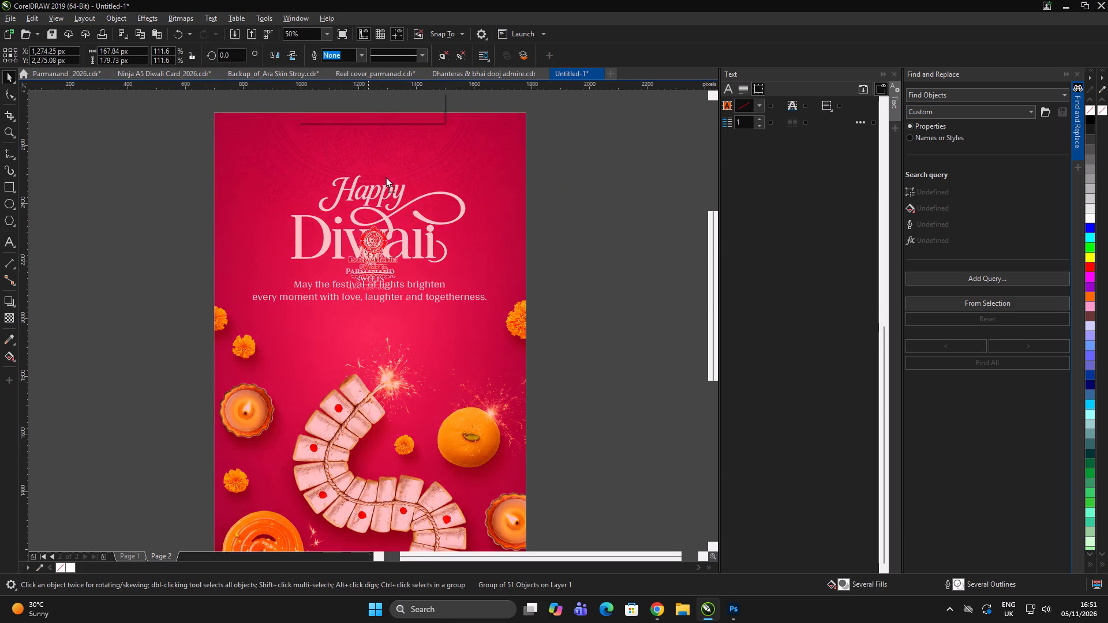
left_click_drag(385, 177, 419, 131)
scroll(417, 146, "up", 1)
key("ctrl+g")
scroll(459, 162, "down", 2)
left_click(586, 179)
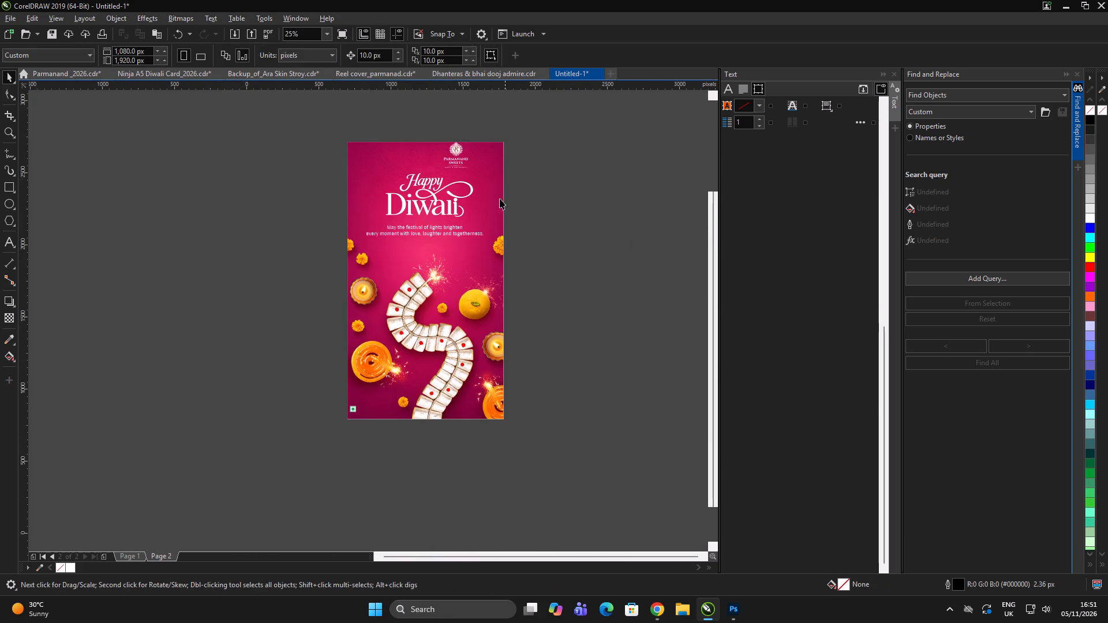
scroll(458, 207, "up", 1)
left_click(452, 213)
scroll(448, 215, "down", 1)
left_click(579, 256)
Edit the pink cover's PowerClip contents, moving the background image down until its top edge meets the frame's, and finish editing.
double_click(474, 301)
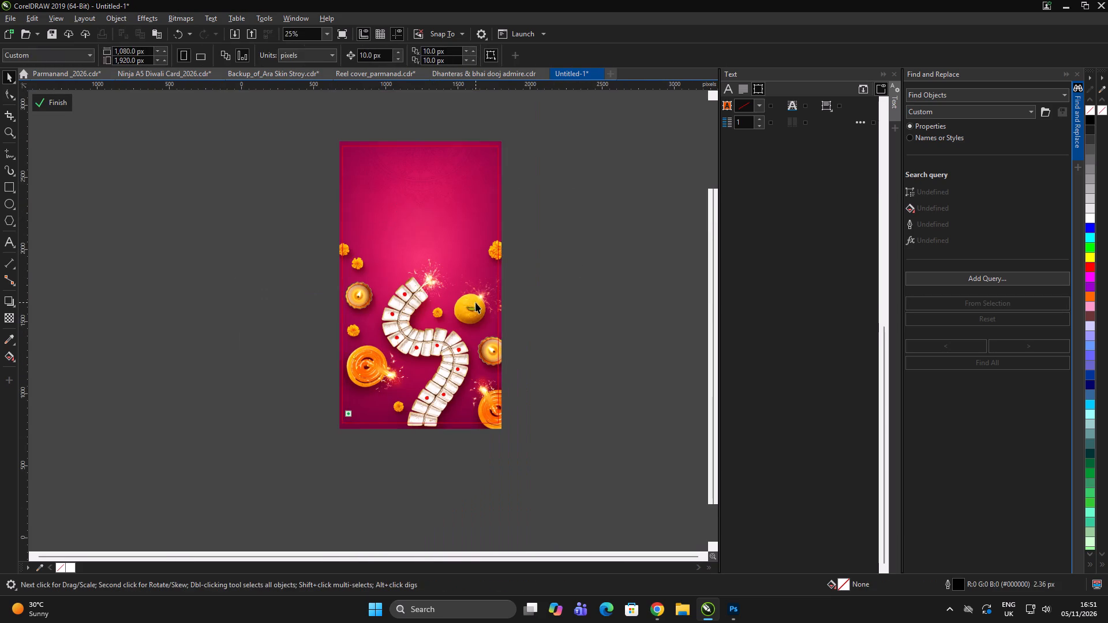
left_click(481, 299)
scroll(512, 138, "up", 3)
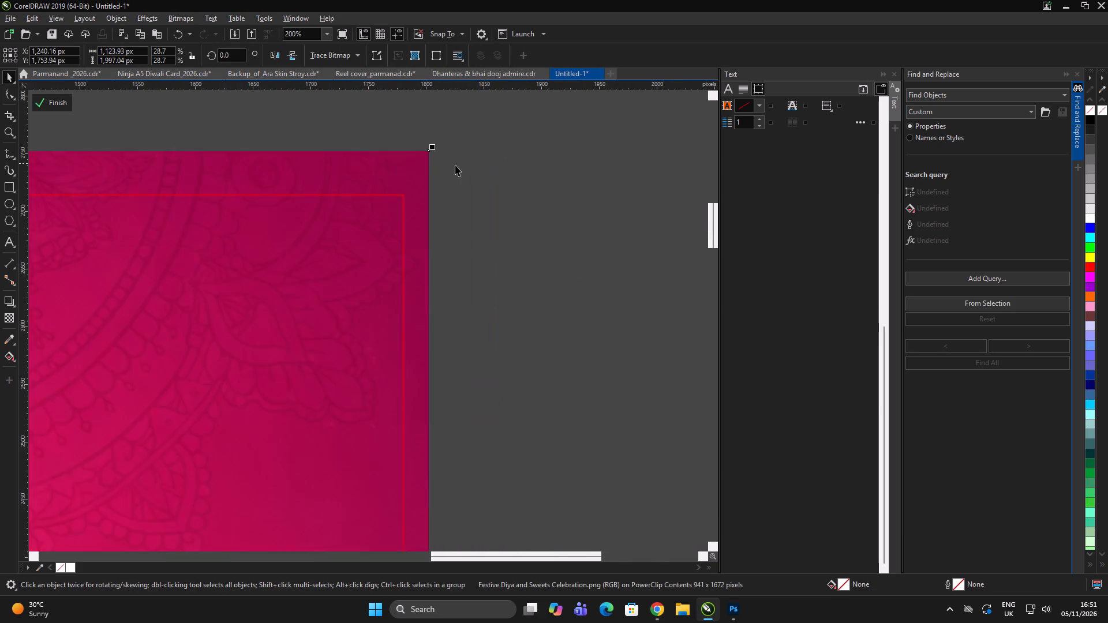
left_click_drag(417, 160, 415, 201)
scroll(435, 201, "down", 3)
double_click(525, 182)
scroll(473, 165, "down", 4)
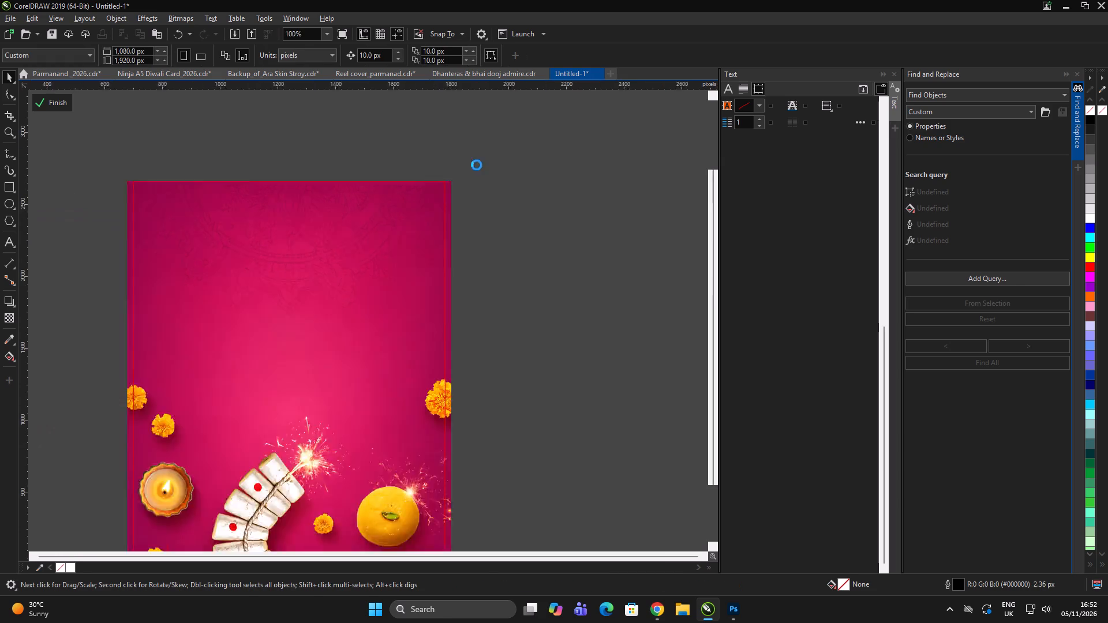
double_click(482, 160)
double_click(542, 272)
left_click(551, 273)
left_click(63, 99)
left_click(533, 257)
double_click(537, 257)
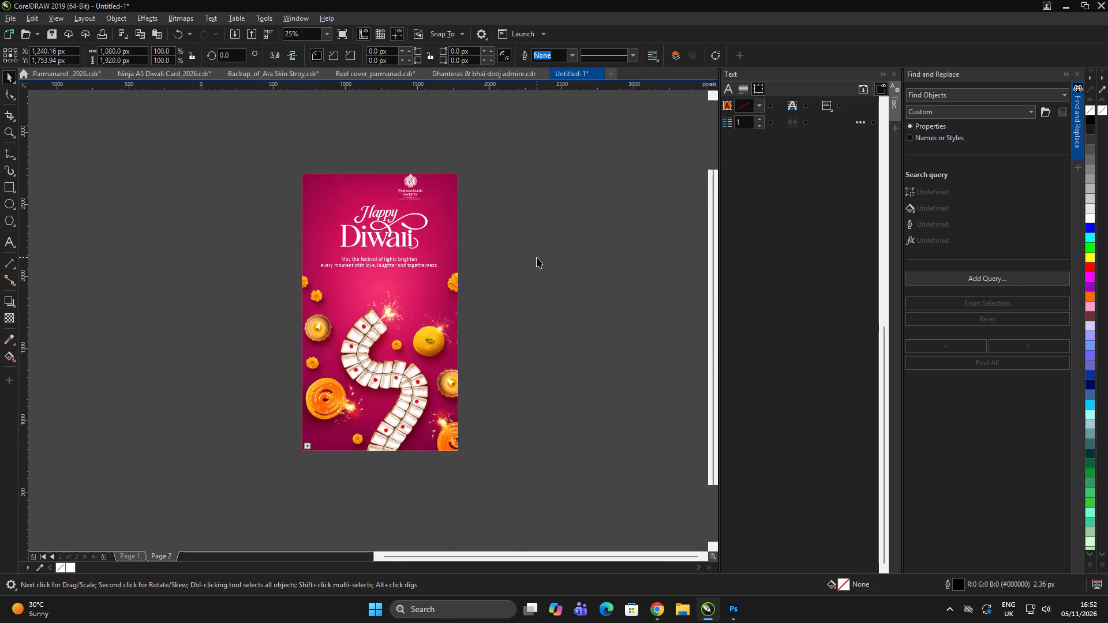
Centre the Parmanand Sweets logo horizontally on the pink cover.
scroll(398, 240, "up", 1)
left_click(567, 316)
left_click_drag(585, 325, 361, 233)
left_click(418, 123)
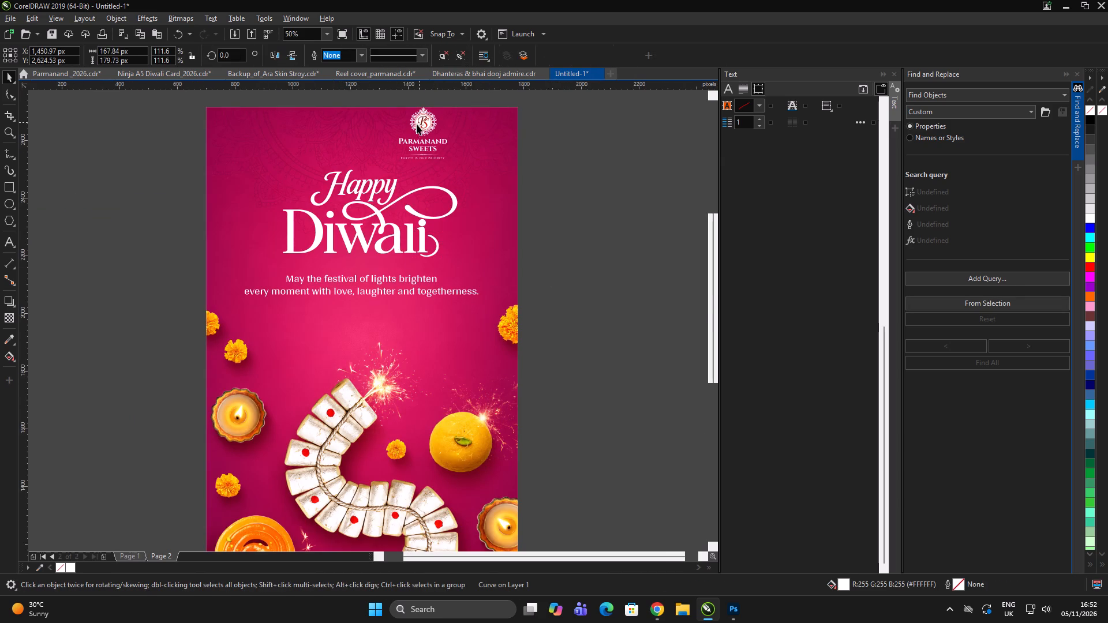
left_click(463, 138, "shift")
key("c")
double_click(570, 145)
Move the logo straight down by about 17 px from the cover's top edge.
left_click(350, 111)
scroll(359, 114, "up", 2)
left_click(365, 121)
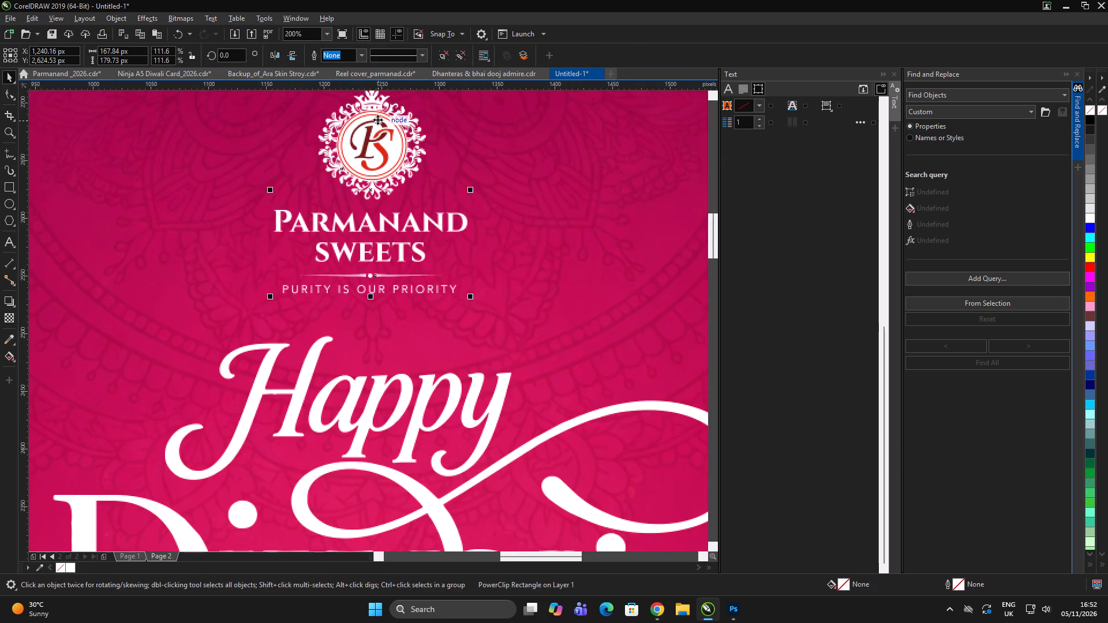
left_click_drag(377, 119, 381, 140)
Switch the document's view mode from the pixelated preview to a smooth display.
scroll(375, 151, "up", 2)
left_click(57, 18)
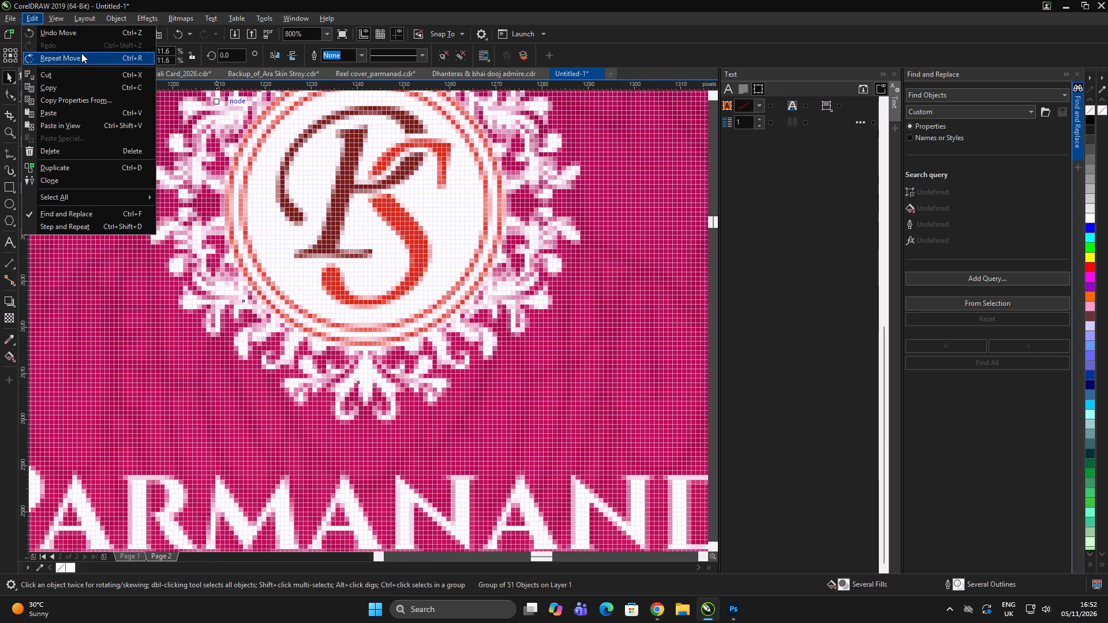
left_click(69, 55)
Move the logo slightly further down to about Y 2,601 px and centre it horizontally on the cover.
scroll(345, 196, "down", 4)
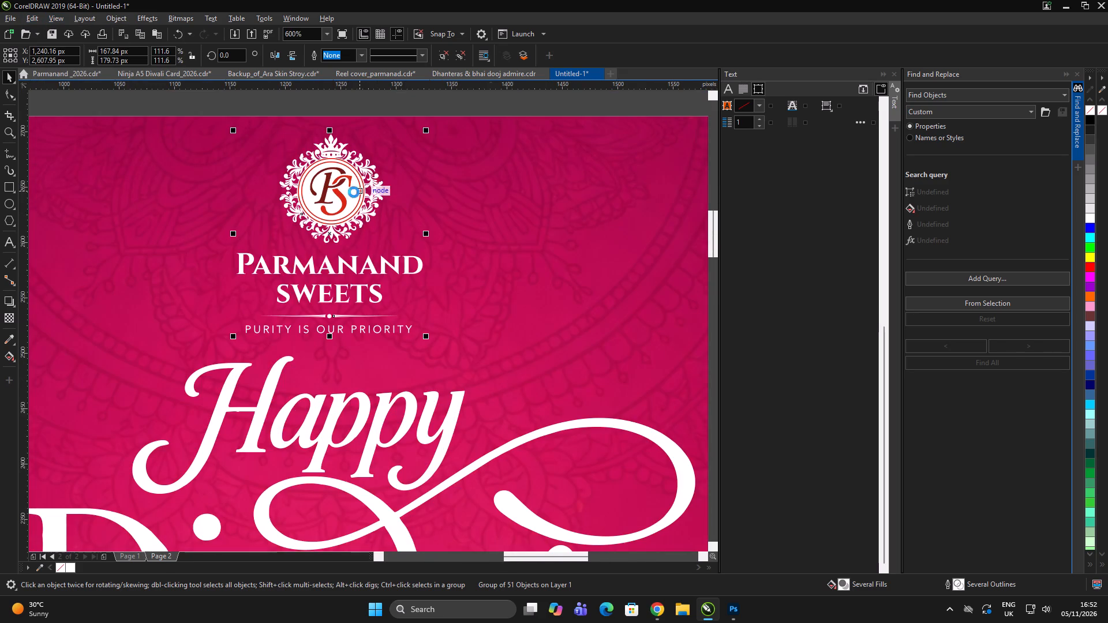
scroll(354, 192, "down", 1)
scroll(351, 170, "up", 1)
left_click_drag(343, 185, 342, 194)
scroll(319, 191, "down", 3)
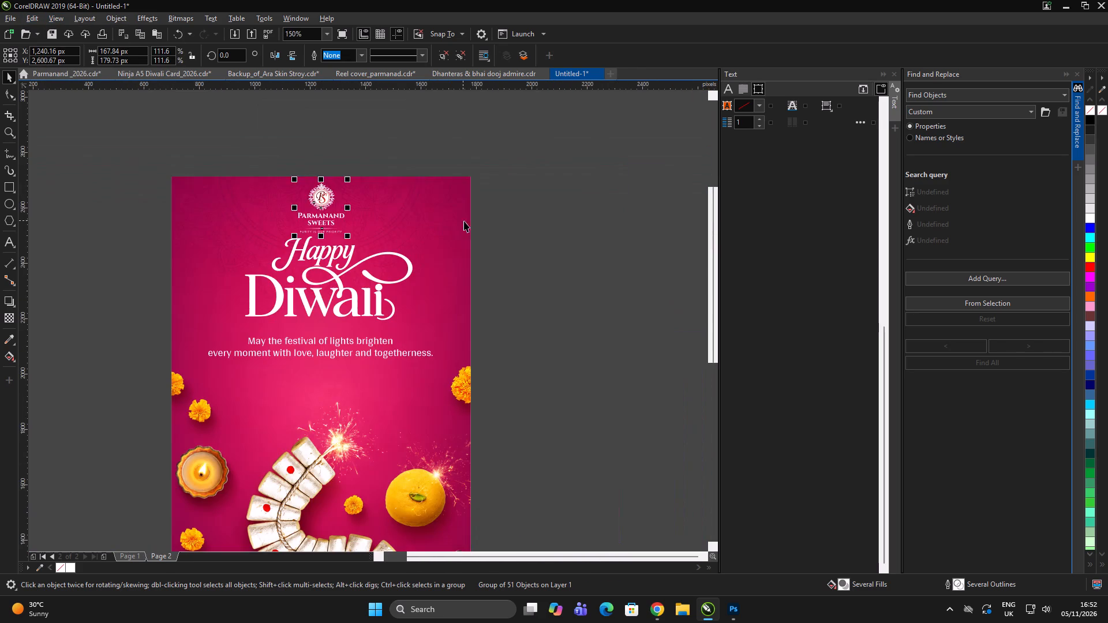
left_click(462, 220, "shift")
key("c")
left_click(569, 203)
left_click_drag(568, 204, 565, 210)
Select all the Happy Diwali title curves and move them slightly down, away from the logo.
left_click(346, 265)
scroll(351, 256, "up", 1)
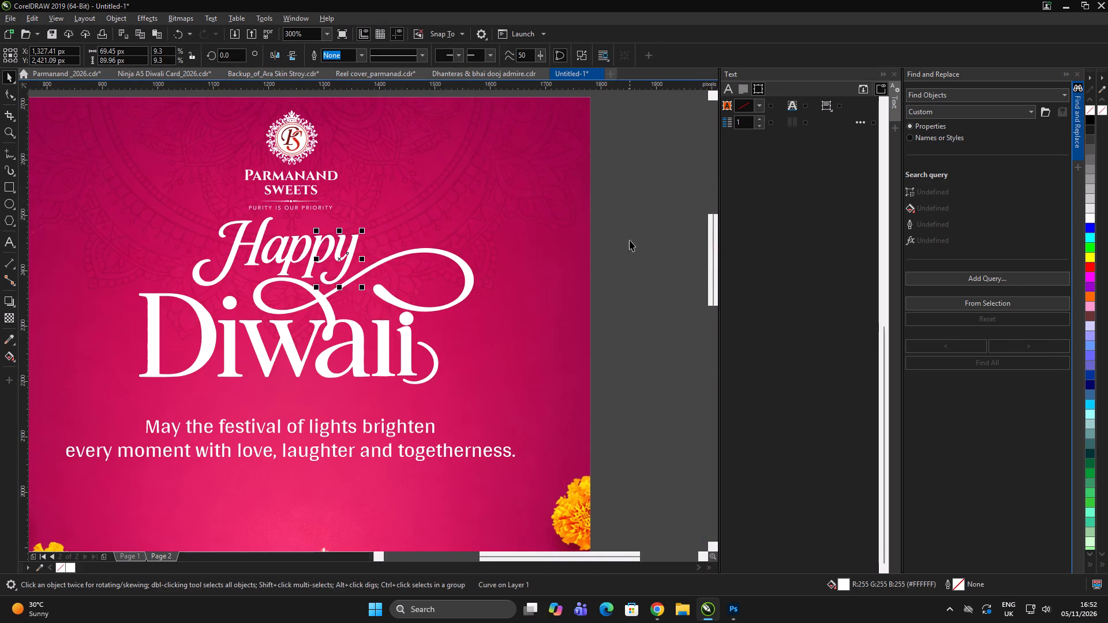
left_click_drag(675, 422, 110, 212)
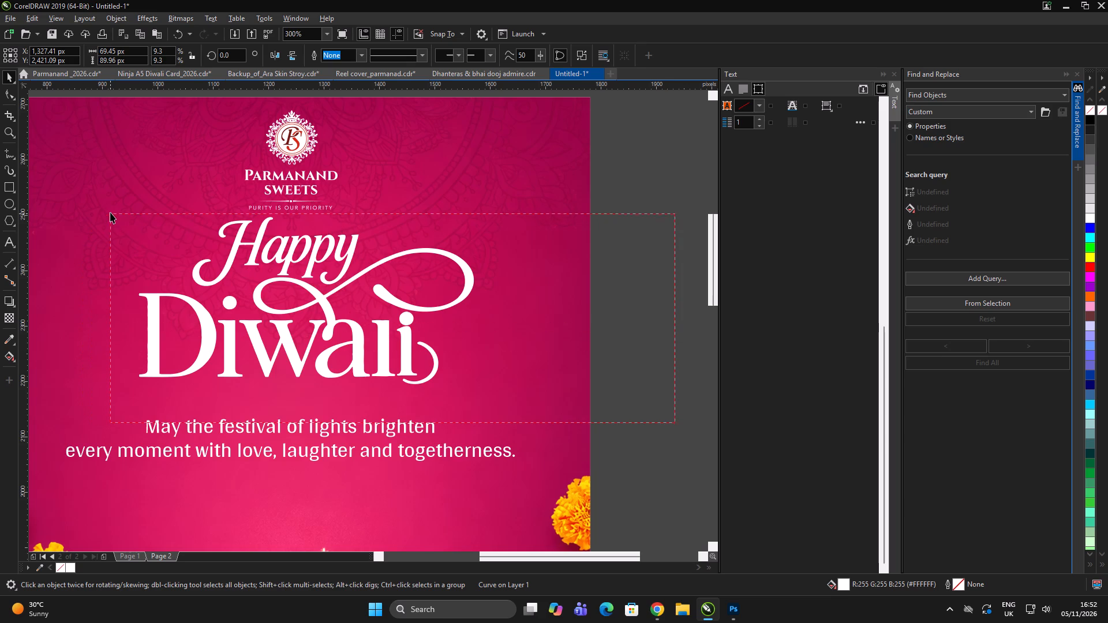
left_click_drag(110, 212, 111, 212)
left_click_drag(327, 312, 327, 318)
scroll(425, 278, "down", 2)
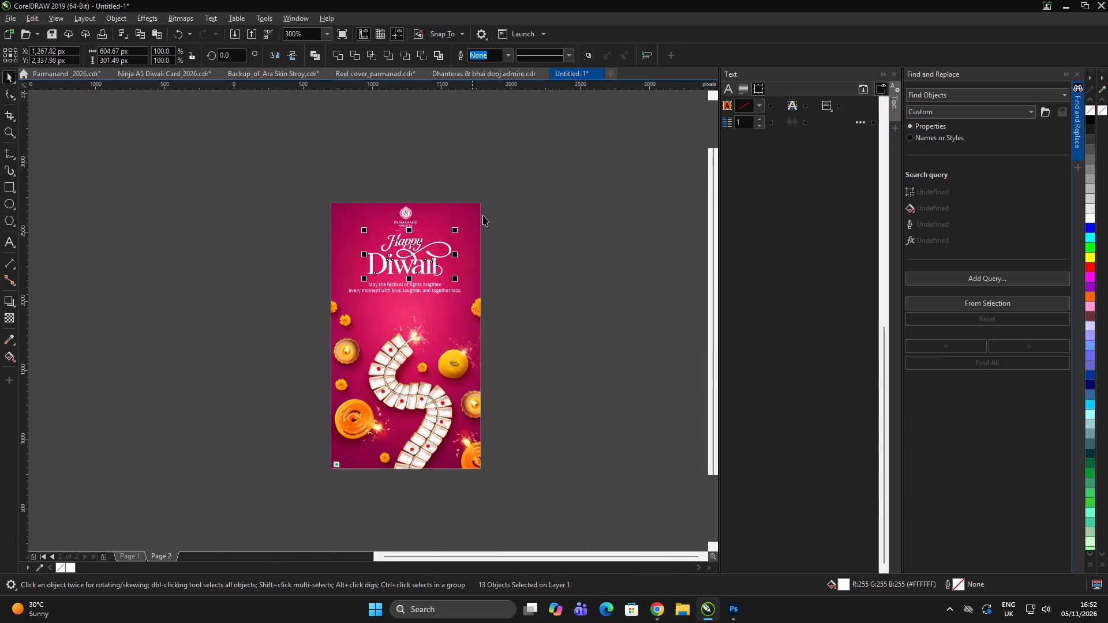
double_click(534, 262)
Nudge the tagline slightly up and centre it horizontally on the cover.
scroll(429, 283, "up", 1)
left_click(431, 288)
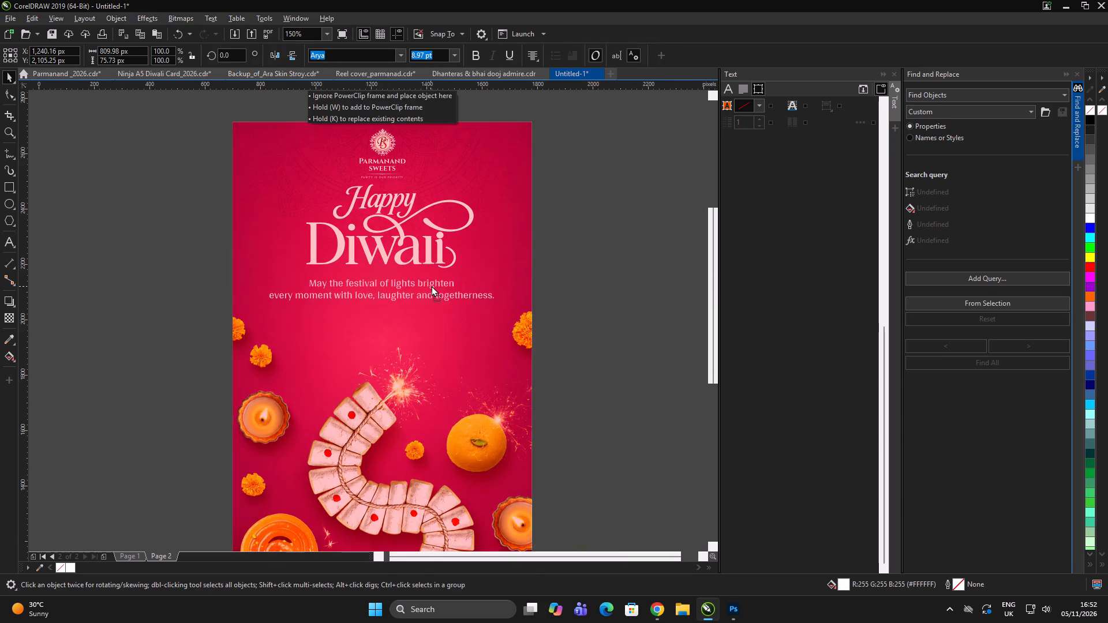
left_click(501, 240, "shift")
key("c")
double_click(628, 187)
double_click(586, 318)
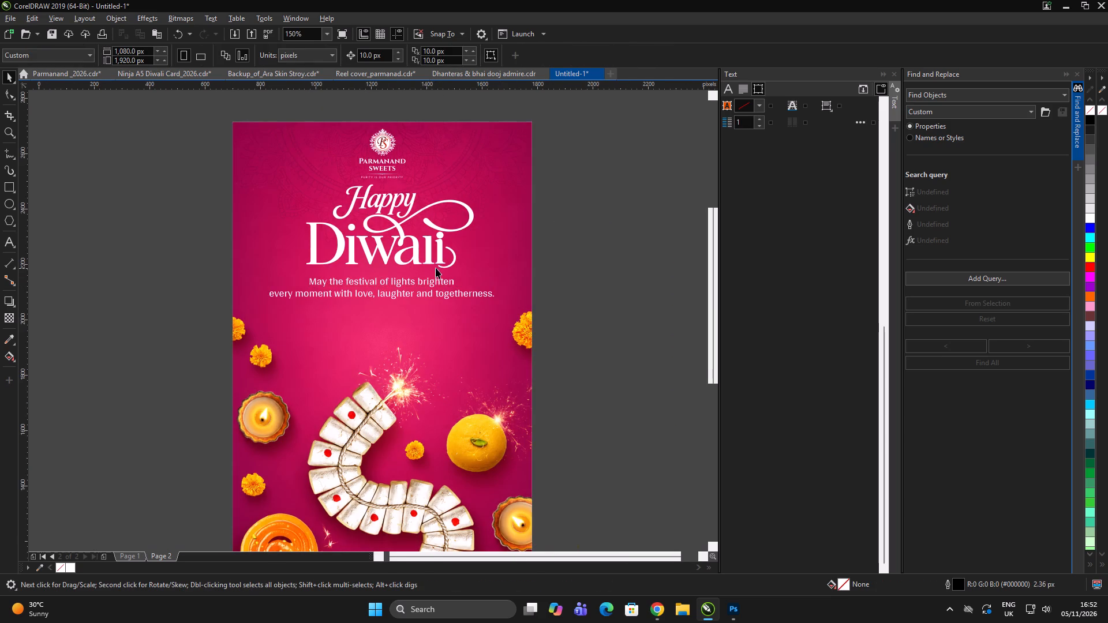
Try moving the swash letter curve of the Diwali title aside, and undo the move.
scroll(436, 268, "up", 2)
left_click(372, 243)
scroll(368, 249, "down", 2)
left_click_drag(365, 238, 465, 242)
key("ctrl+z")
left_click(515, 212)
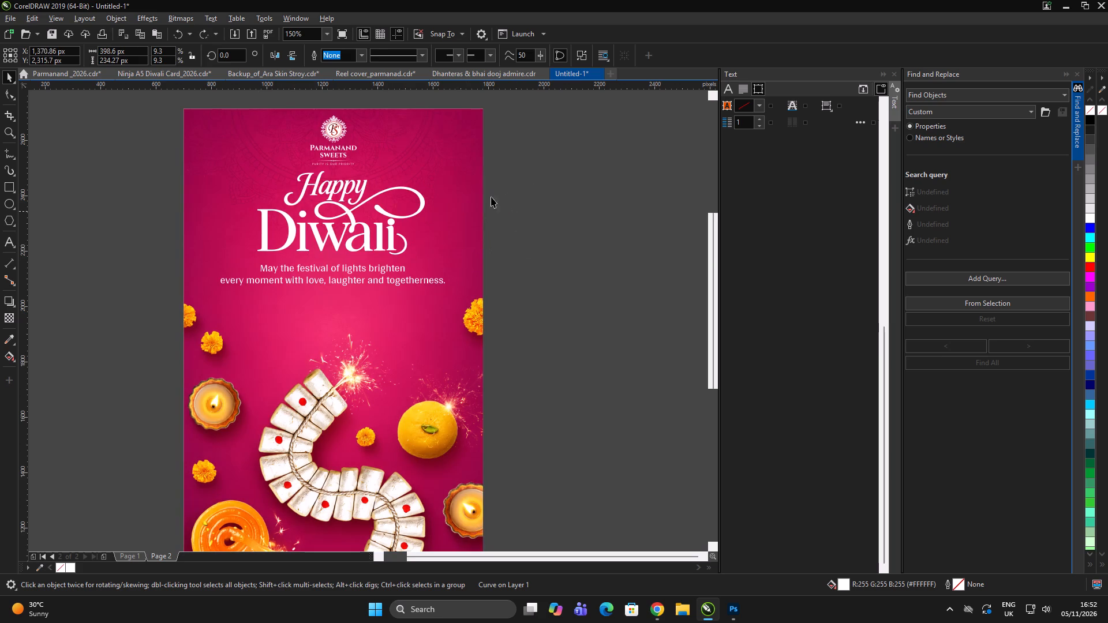
Group all the curves of the Happy Diwali title.
left_click_drag(563, 269, 230, 168)
key("ctrl+g")
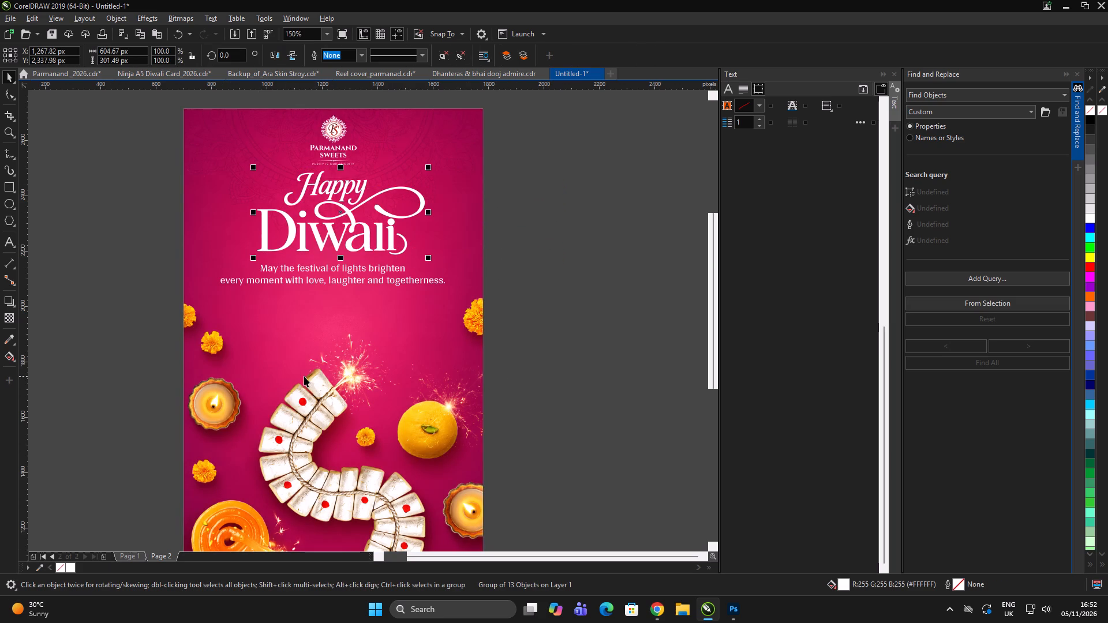
key("ctrl+g")
Sample the light orange from the upper diya and fill the Diwali title's swash "a" with it.
left_click(15, 333)
left_click(227, 406)
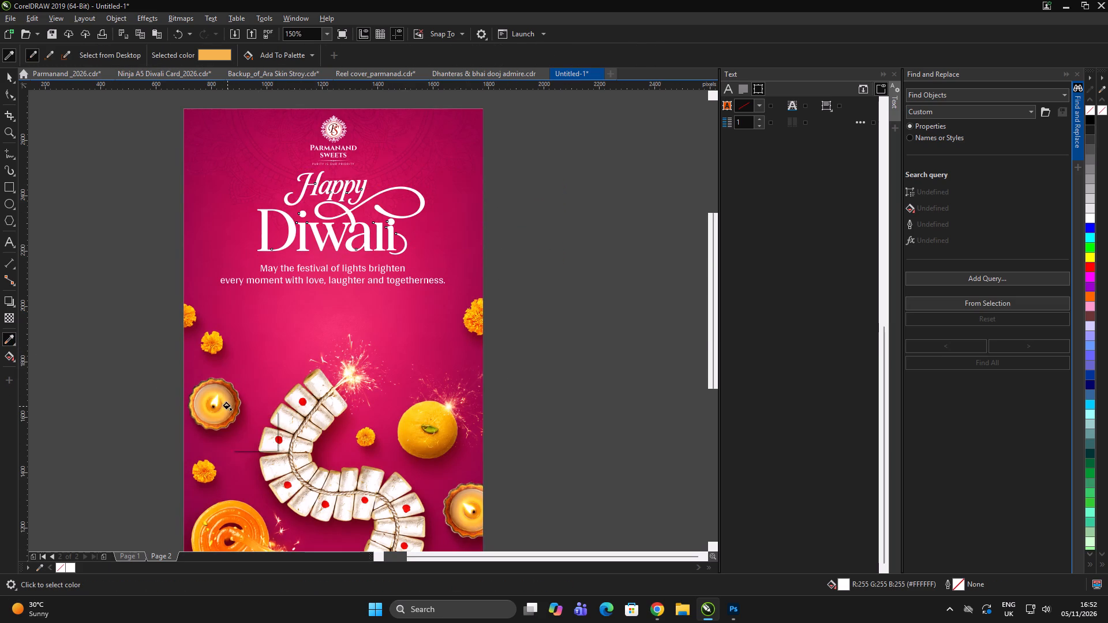
scroll(331, 212, "up", 3)
left_click(355, 183)
scroll(353, 190, "down", 2)
key("space")
left_click(355, 186)
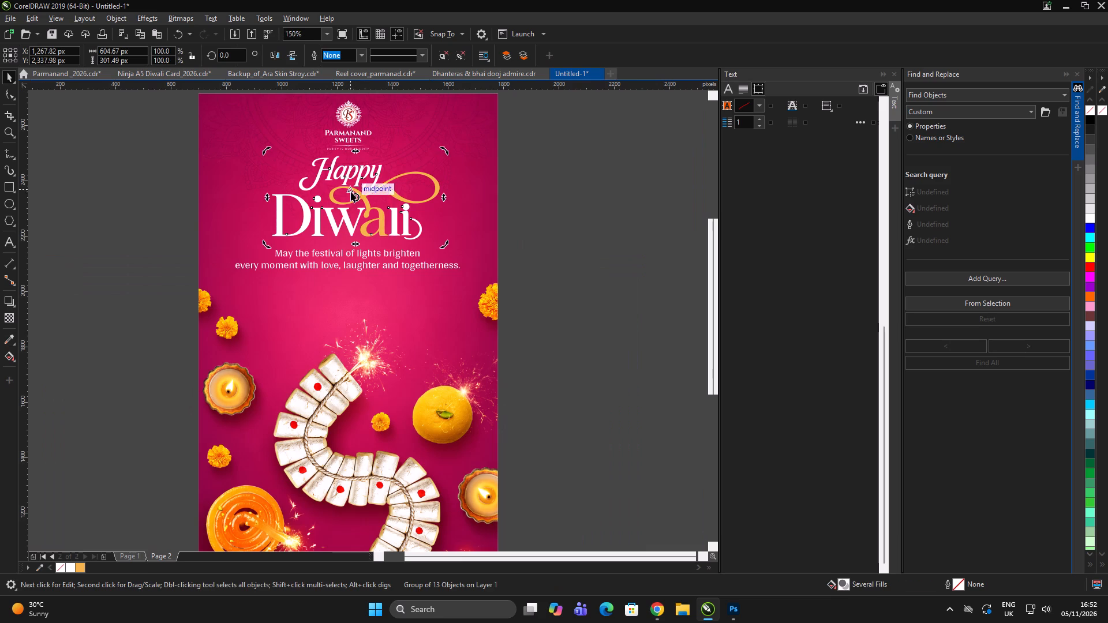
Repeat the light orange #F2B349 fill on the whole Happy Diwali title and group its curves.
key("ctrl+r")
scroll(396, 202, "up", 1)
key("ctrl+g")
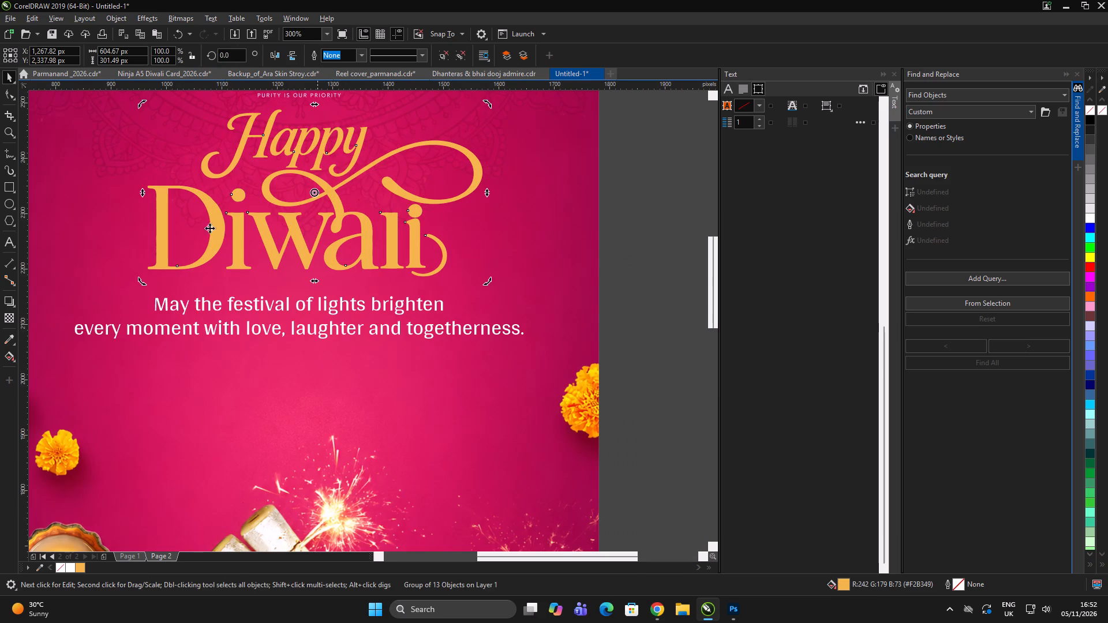
Recolour the whole Happy Diwali title with a pale cream uniform fill, #FFF5C4, and deselect it.
triple_click(844, 582)
left_click(844, 582)
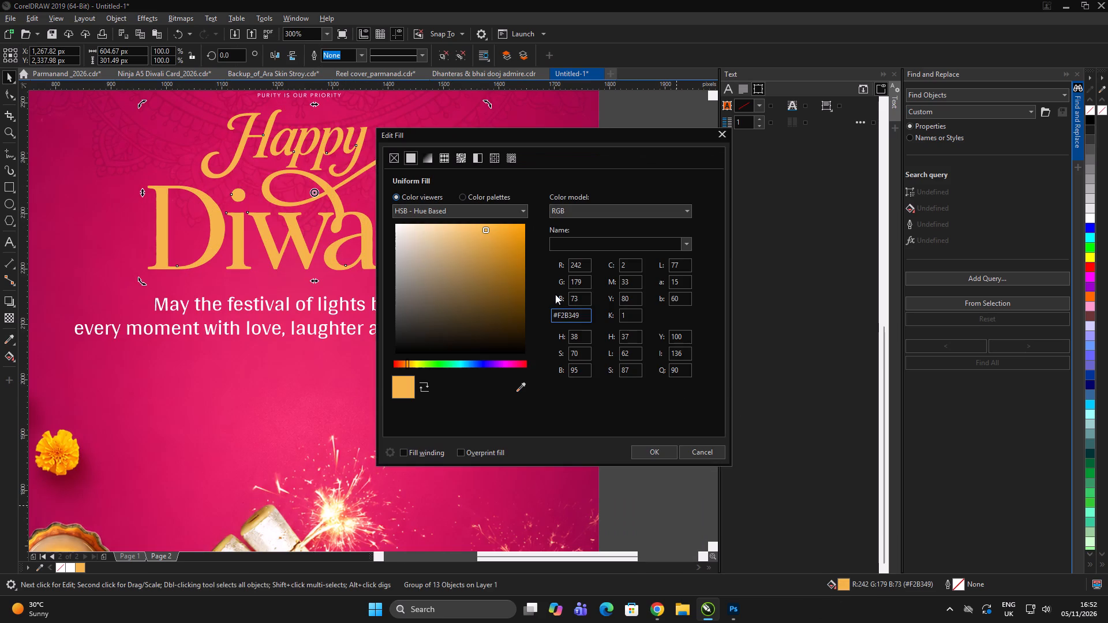
left_click_drag(481, 229, 451, 225)
left_click_drag(452, 229, 435, 228)
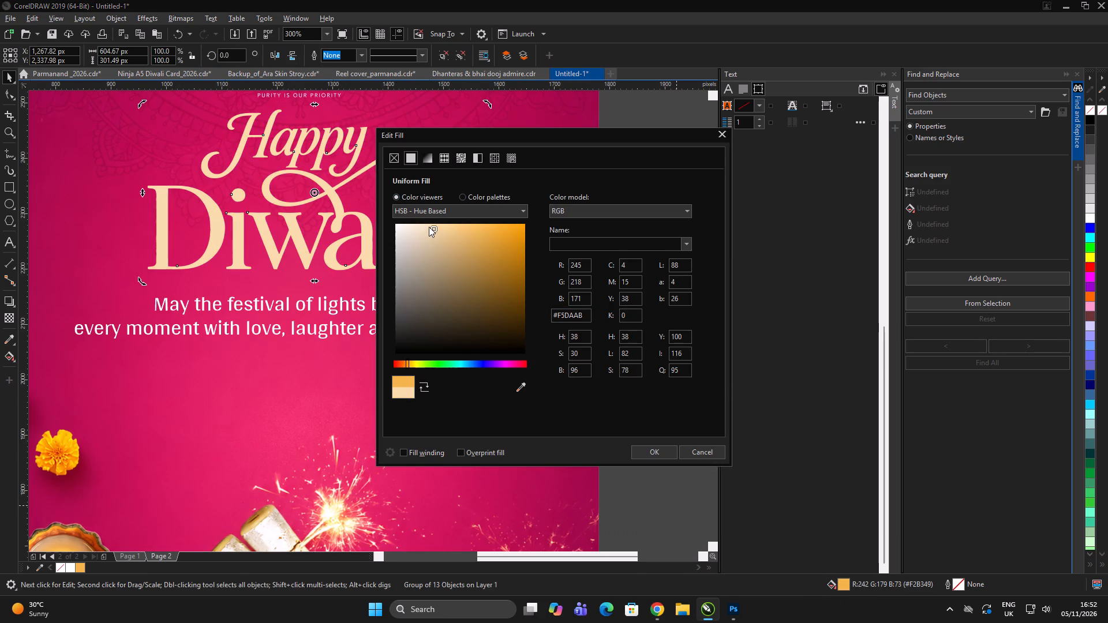
left_click_drag(428, 227, 425, 222)
left_click(409, 366)
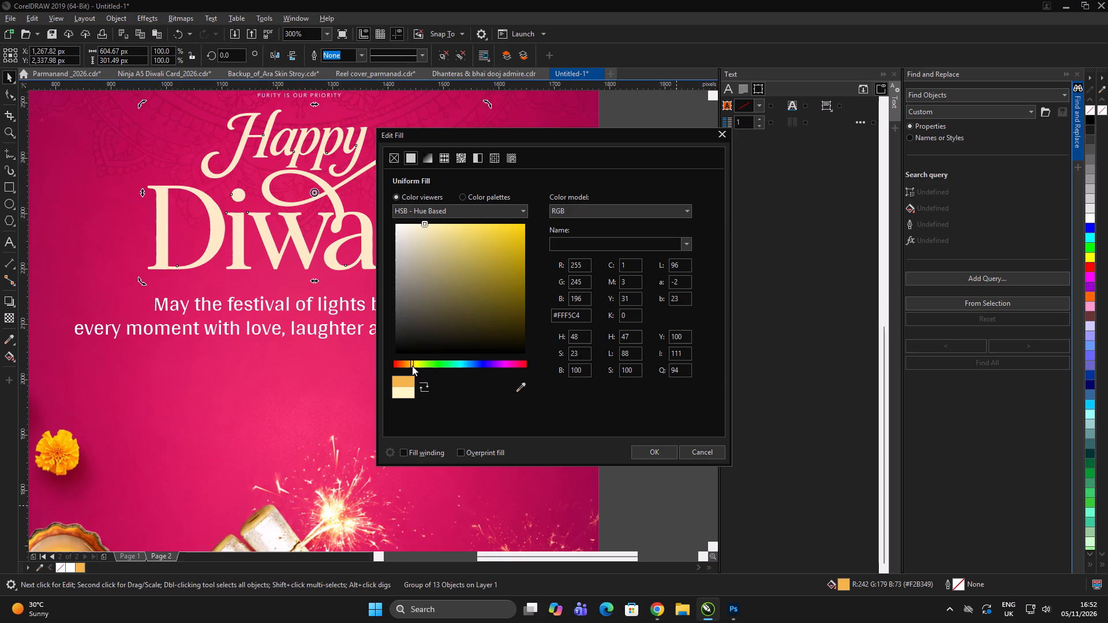
left_click(642, 455)
scroll(419, 244, "down", 3)
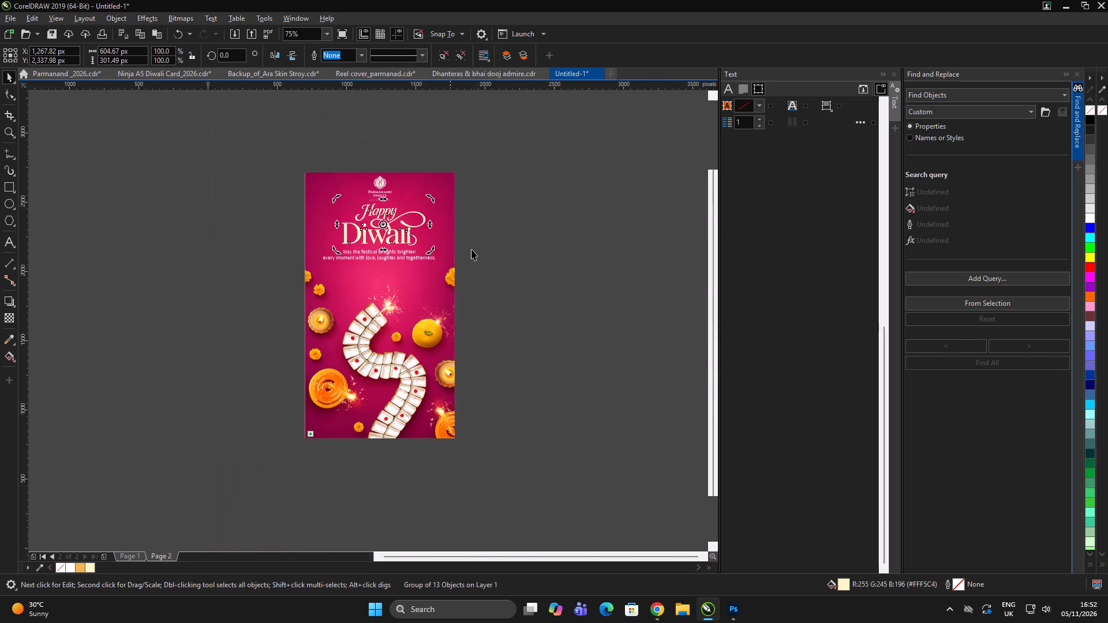
double_click(518, 278)
Shift the hue of the Happy Diwali title's fill towards a pale lemon yellow, #FAFFC4.
scroll(422, 257, "up", 1)
left_click(381, 222)
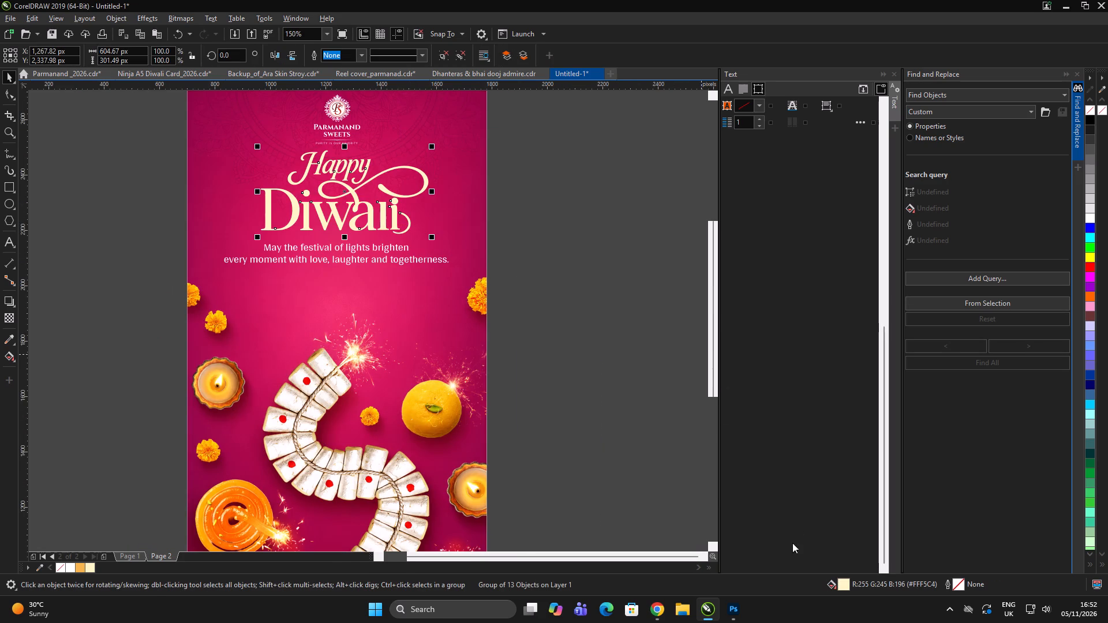
triple_click(840, 584)
left_click(840, 584)
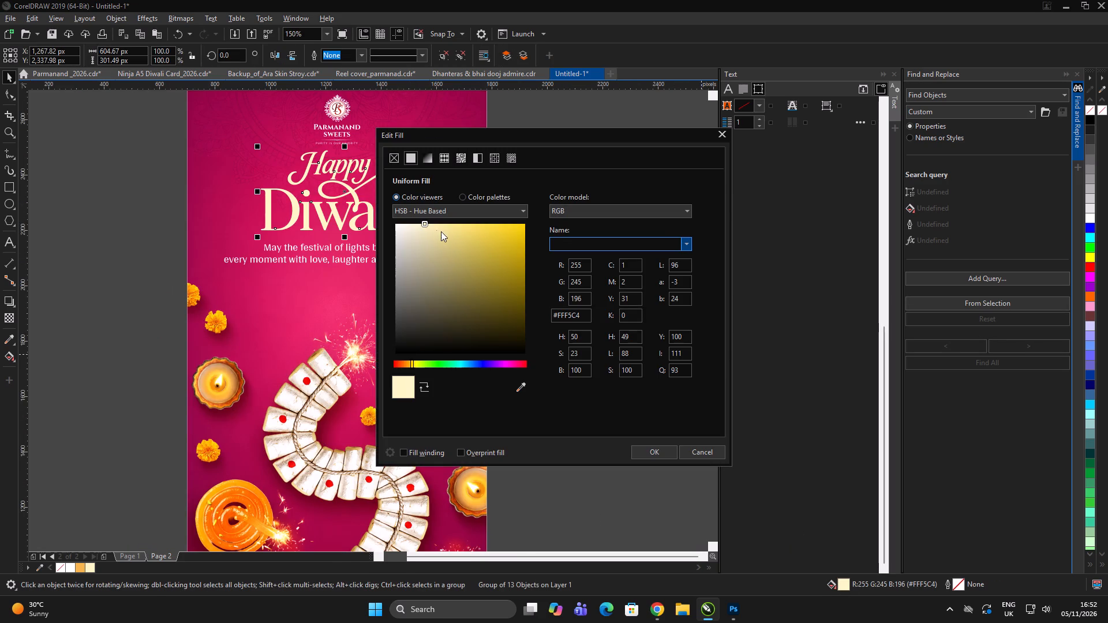
left_click_drag(413, 364, 418, 365)
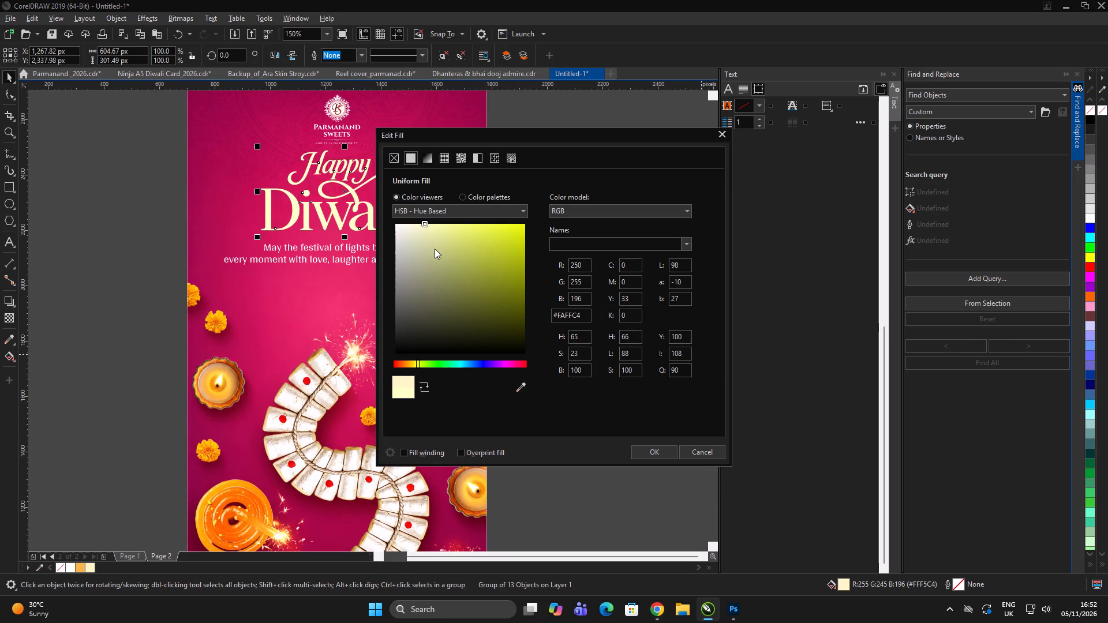
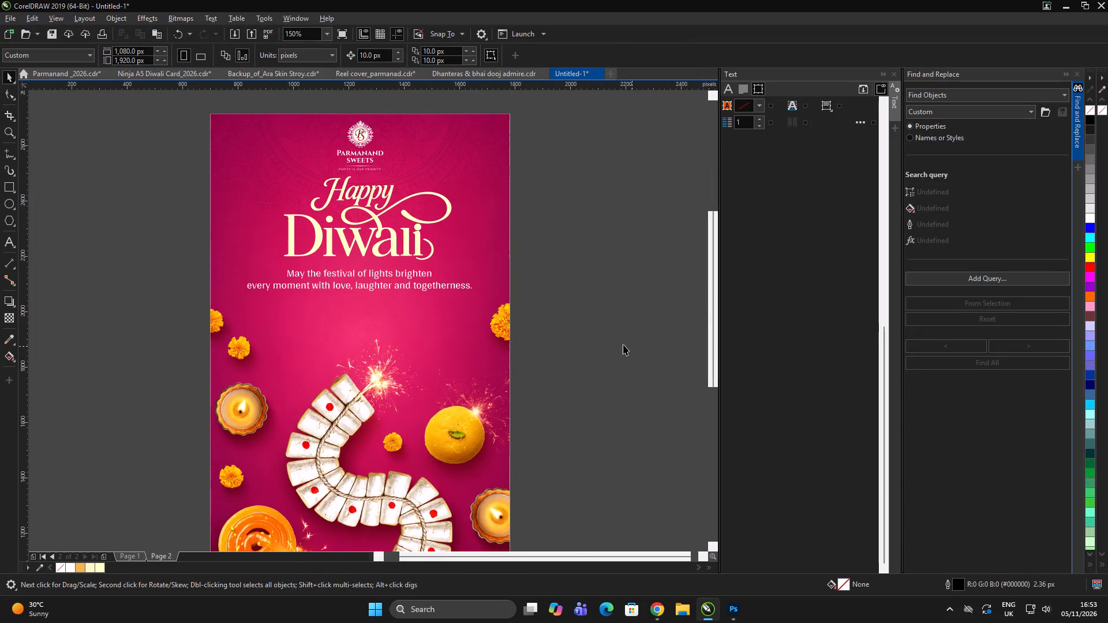
Nudge the Happy Diwali title and the tagline together about 20 px down, away from the logo.
left_click_drag(623, 344, 162, 174)
key("Down")
key("Down")
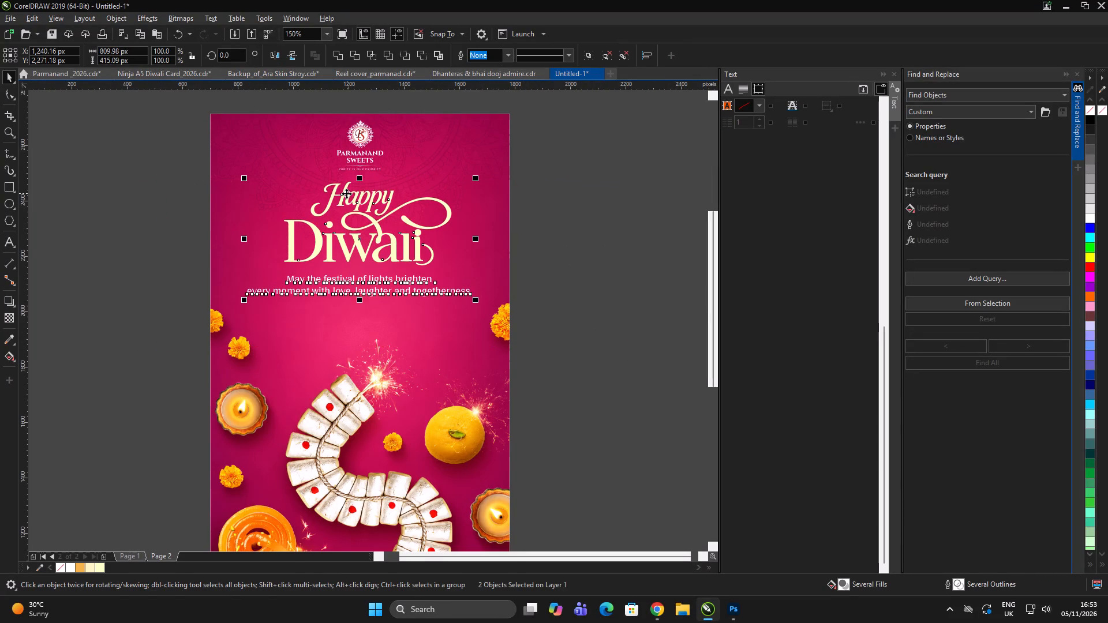
triple_click(575, 212)
scroll(484, 199, "down", 2)
scroll(470, 230, "up", 1)
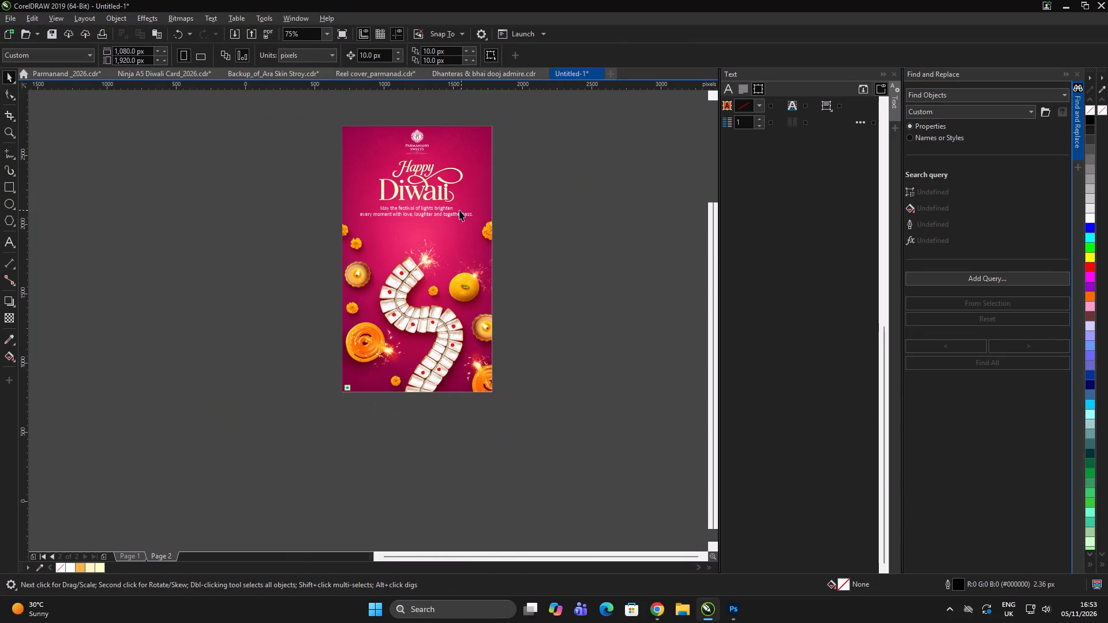
Shift the diya and sweets image slightly up inside the Page 2 background frame.
left_click(471, 333)
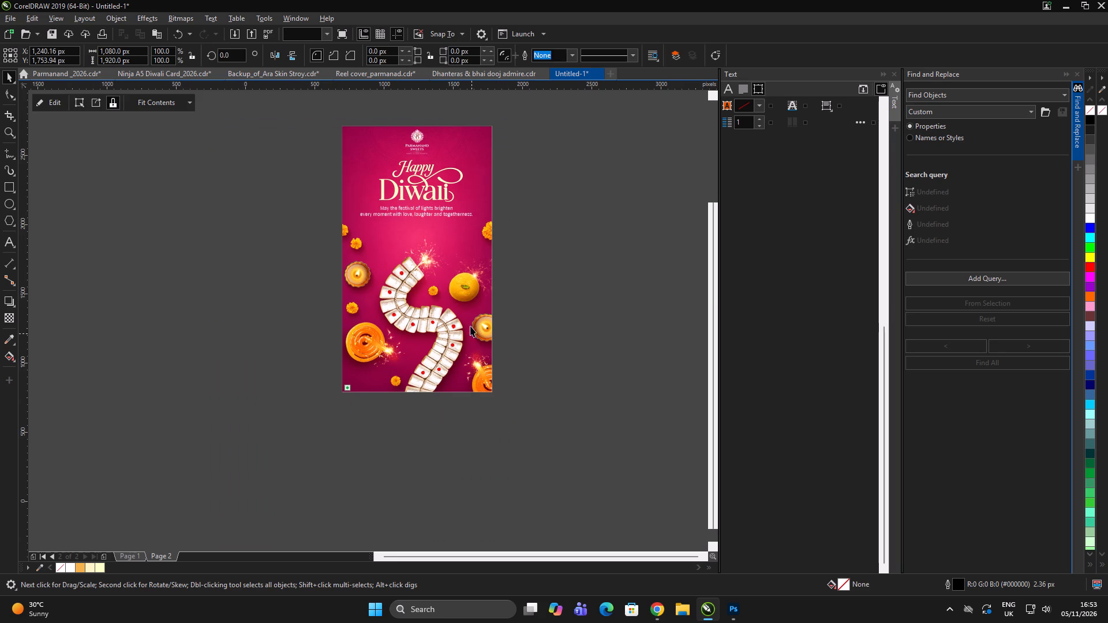
left_click(592, 295)
left_click(581, 295)
left_click(441, 305, "alt")
left_click_drag(441, 306, 442, 302)
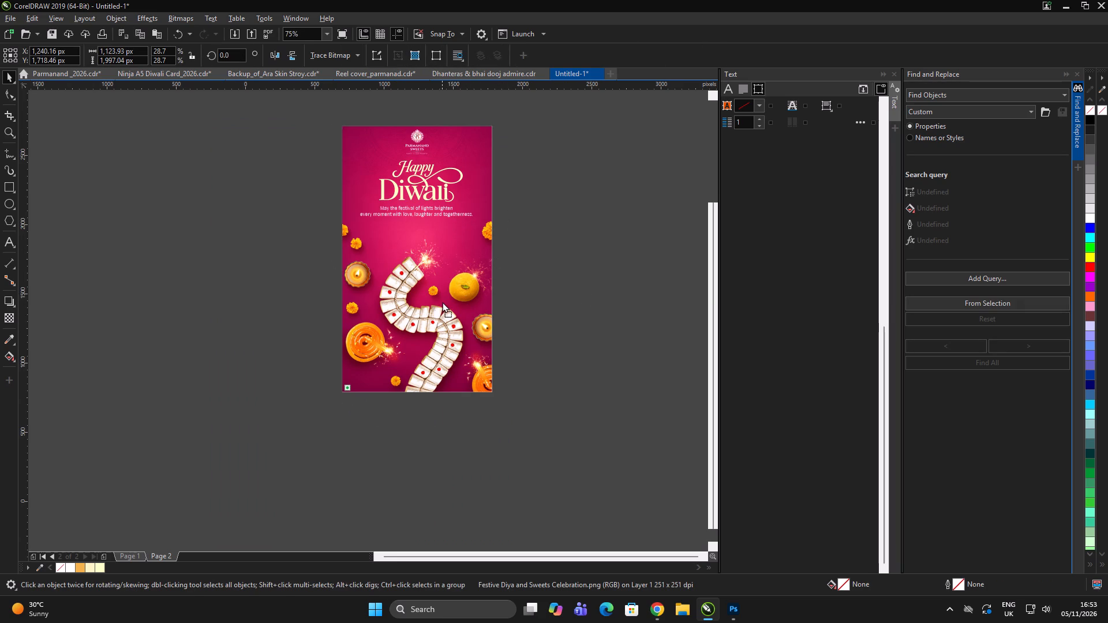
left_click_drag(442, 302, 442, 298)
left_click(557, 285)
triple_click(560, 284)
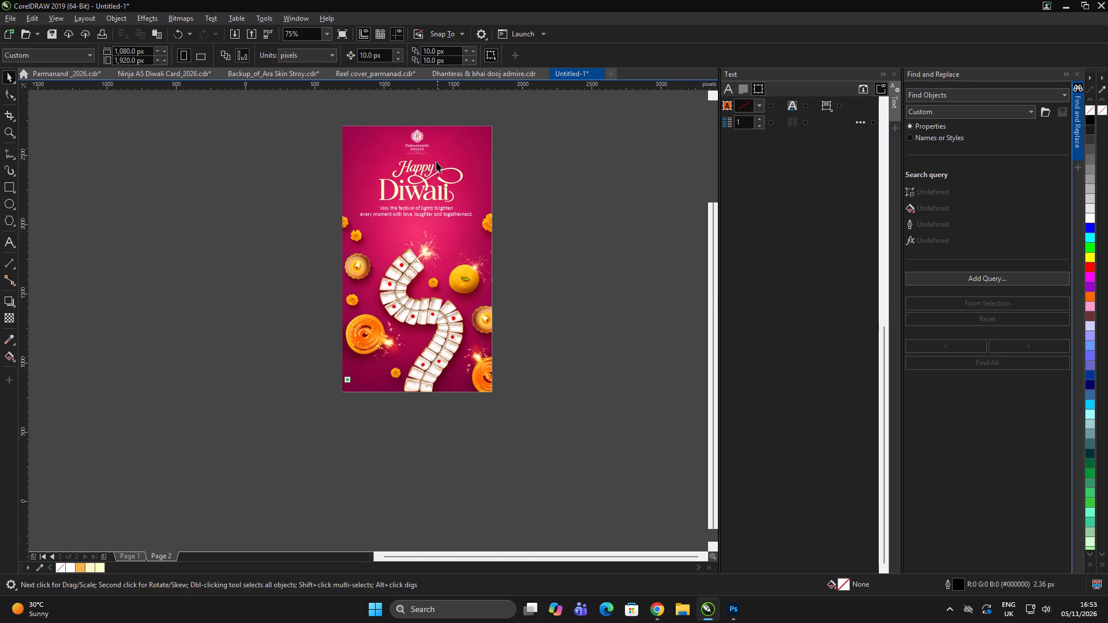
Move the two-line tagline about 33 px down to leave more space below the title.
scroll(436, 162, "up", 1)
left_click_drag(605, 159, 198, 324)
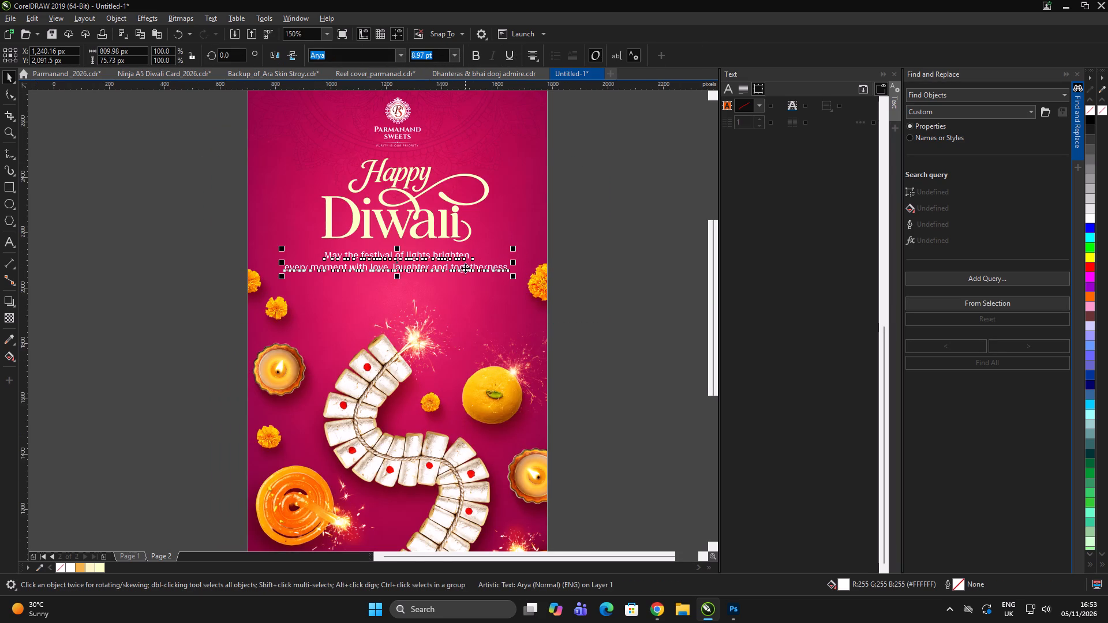
left_click_drag(465, 268, 462, 280)
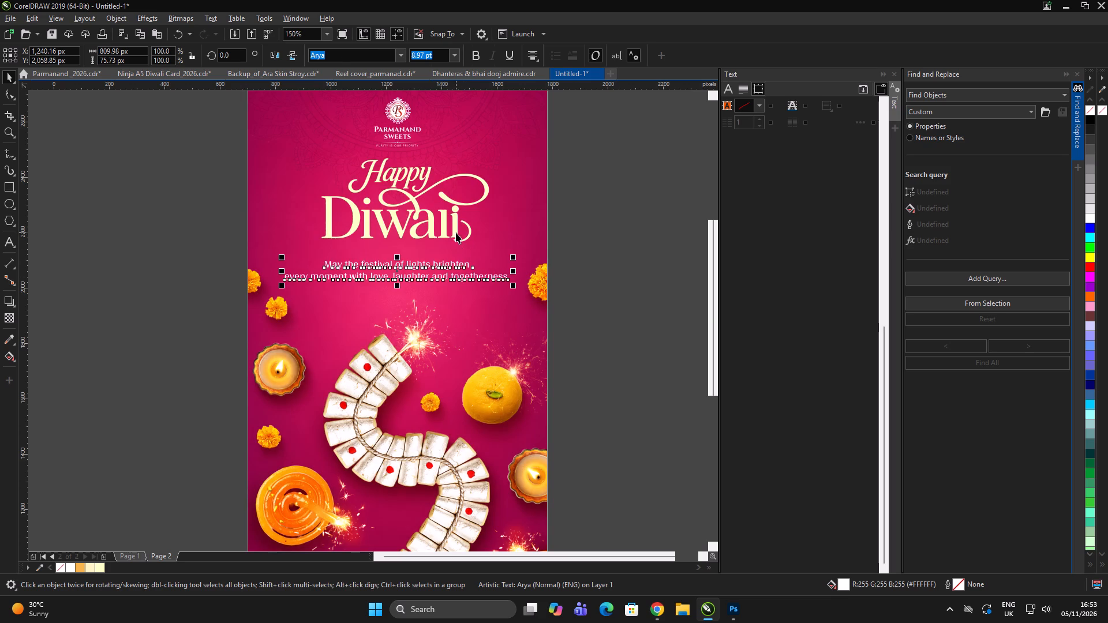
Enlarge the Happy Diwali title to about 651 × 325 px and shift it slightly down above the tagline.
left_click(456, 232)
left_click_drag(492, 246, 499, 254)
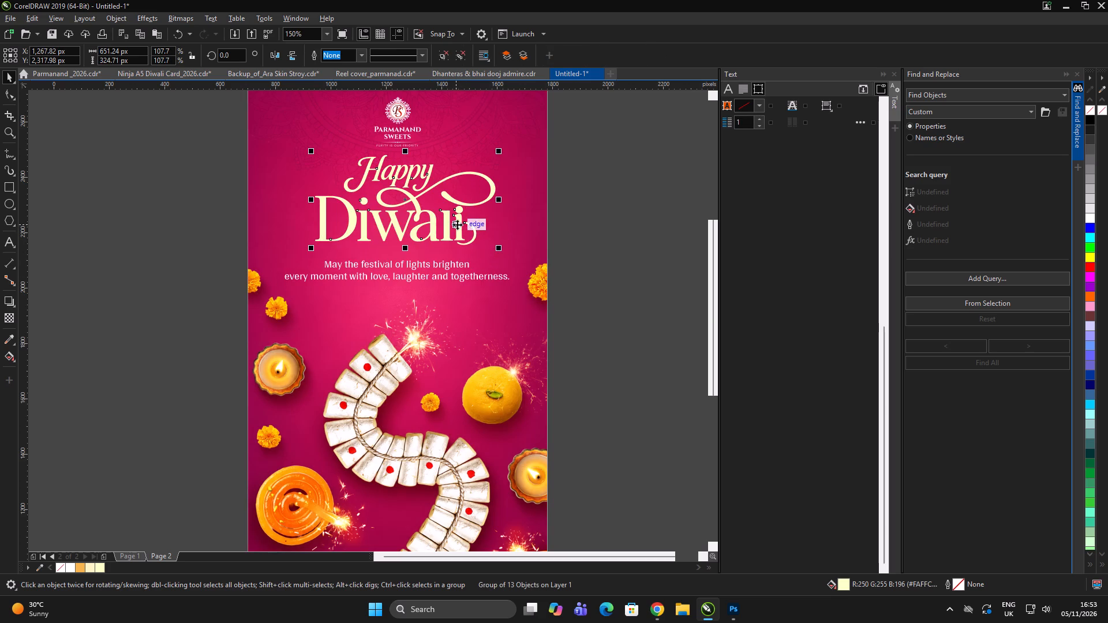
left_click_drag(459, 223, 459, 228)
scroll(327, 236, "down", 2)
double_click(531, 243)
Place a copy of the background frame beside the page and delete the image inside the copy.
scroll(383, 269, "up", 1)
left_click(373, 265)
left_click_drag(397, 264, 164, 239)
right_click(164, 239, "shift")
left_click(95, 103)
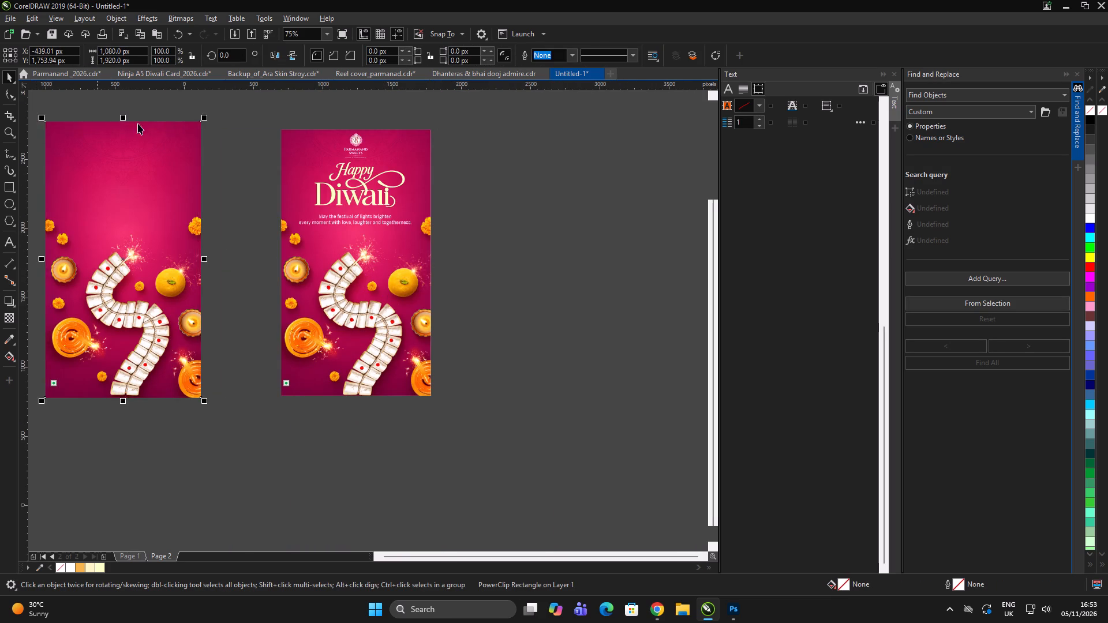
key("Delete")
left_click(591, 283)
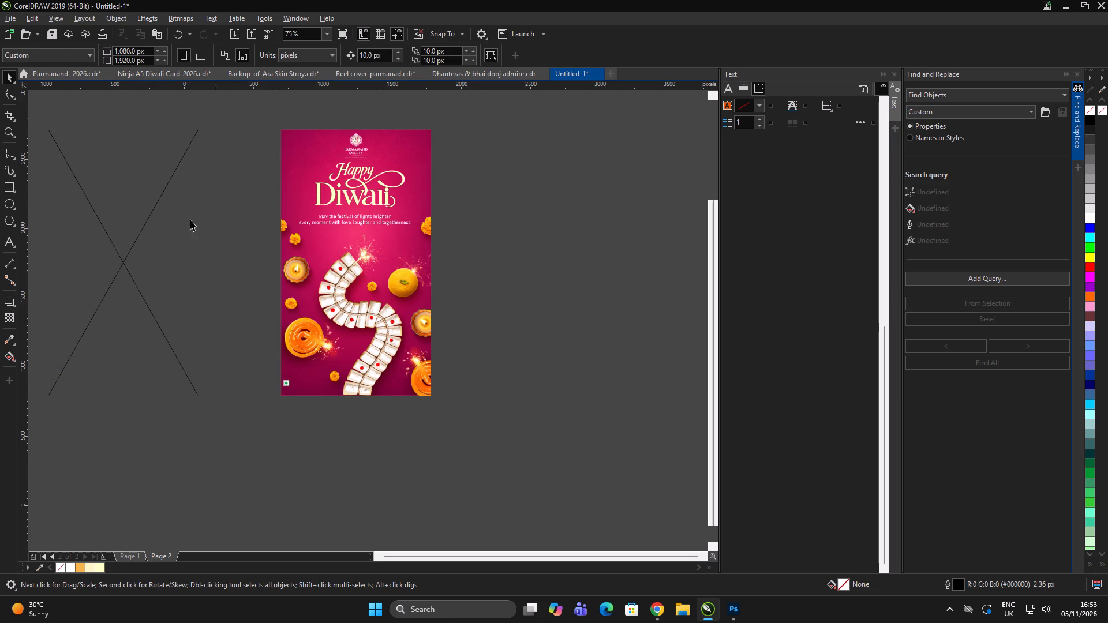
Convert the empty PowerClip frame copy beside the page into a plain rectangle.
left_click(123, 266)
right_click(125, 190)
left_click(294, 409)
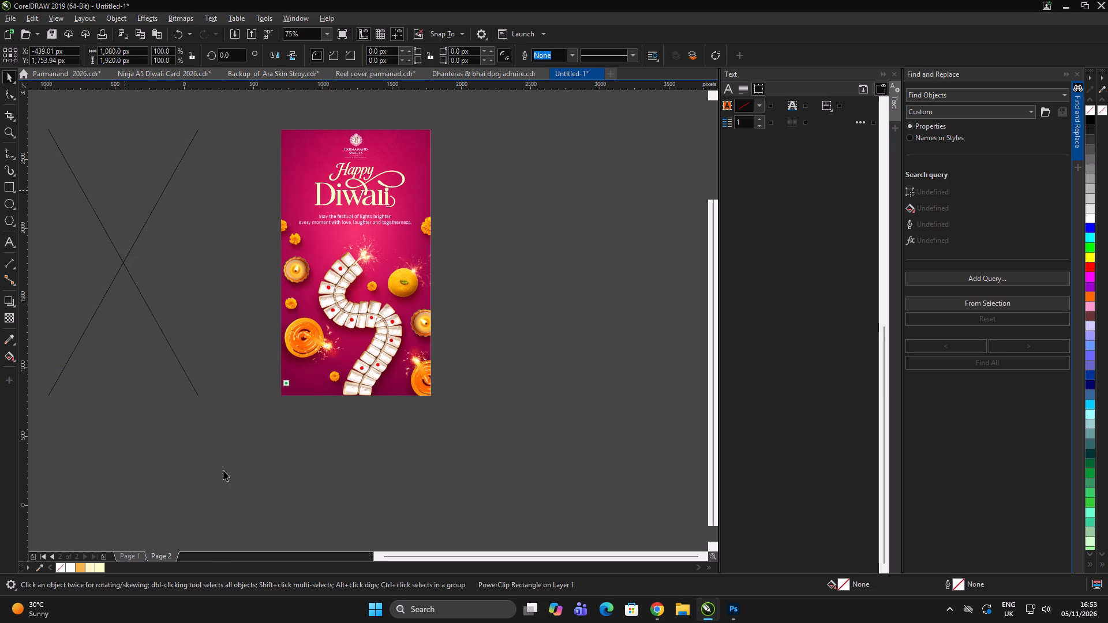
left_click(195, 486)
left_click(199, 485)
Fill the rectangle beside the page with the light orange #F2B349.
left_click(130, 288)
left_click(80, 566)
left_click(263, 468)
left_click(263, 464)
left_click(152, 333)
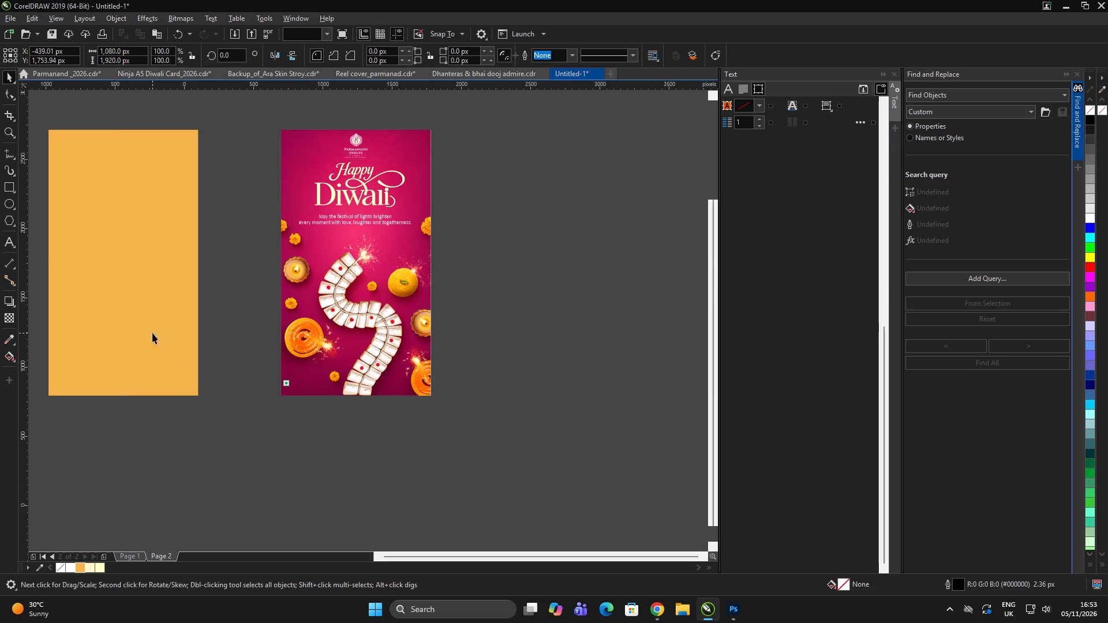
Sample the pink #CD155B from the cover background and fill the rectangle beside the page with it.
left_click(8, 341)
left_click(384, 275)
left_click(152, 288)
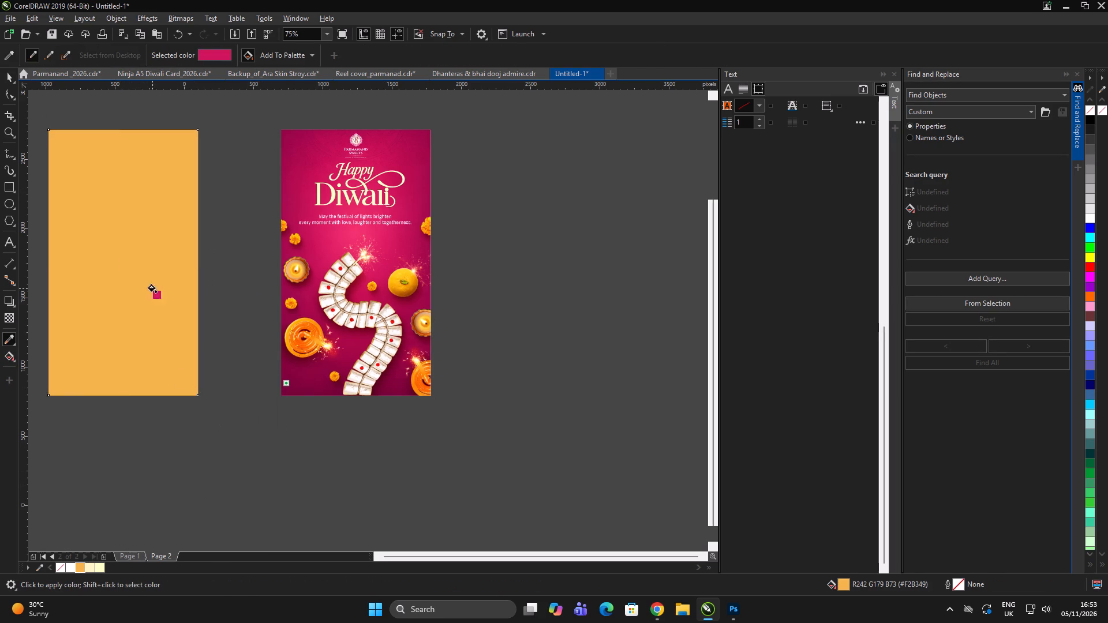
key("space")
left_click(227, 433)
Align the pink rectangle centrally, both horizontally and vertically, over the cover's background frame.
left_click(154, 305)
left_click(368, 347, "shift")
key("e")
key("c")
double_click(537, 363)
Apply a vertical fountain transparency to the pink rectangle, solid at the cover's bottom edge and fading out upwards over the sweets.
left_click(342, 333)
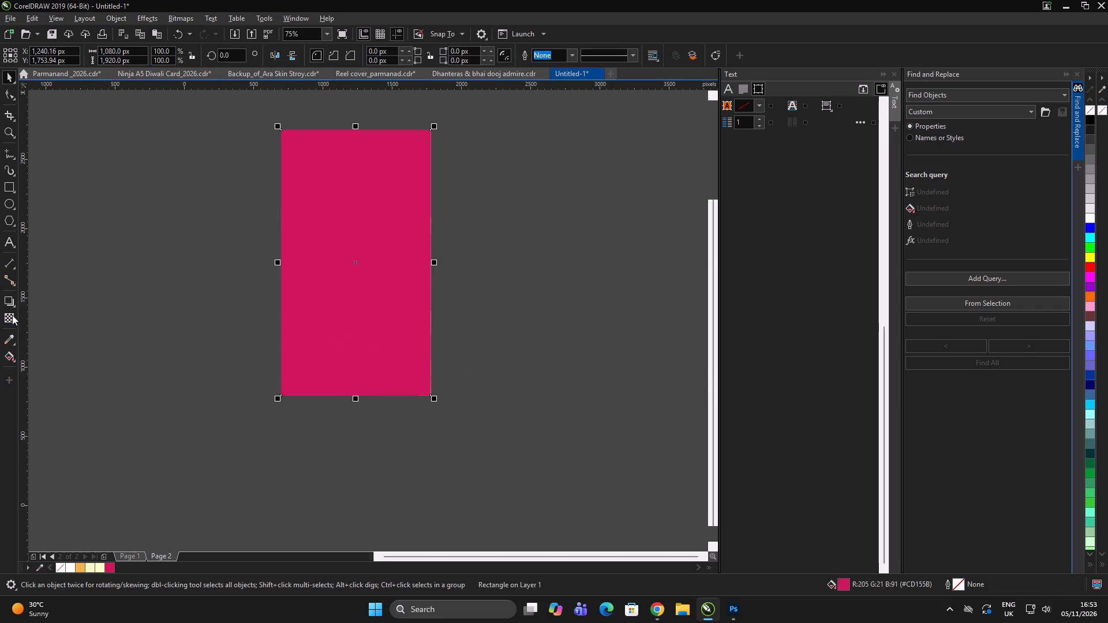
left_click(6, 317)
left_click_drag(323, 403, 330, 333, "shift")
scroll(330, 336, "up", 1)
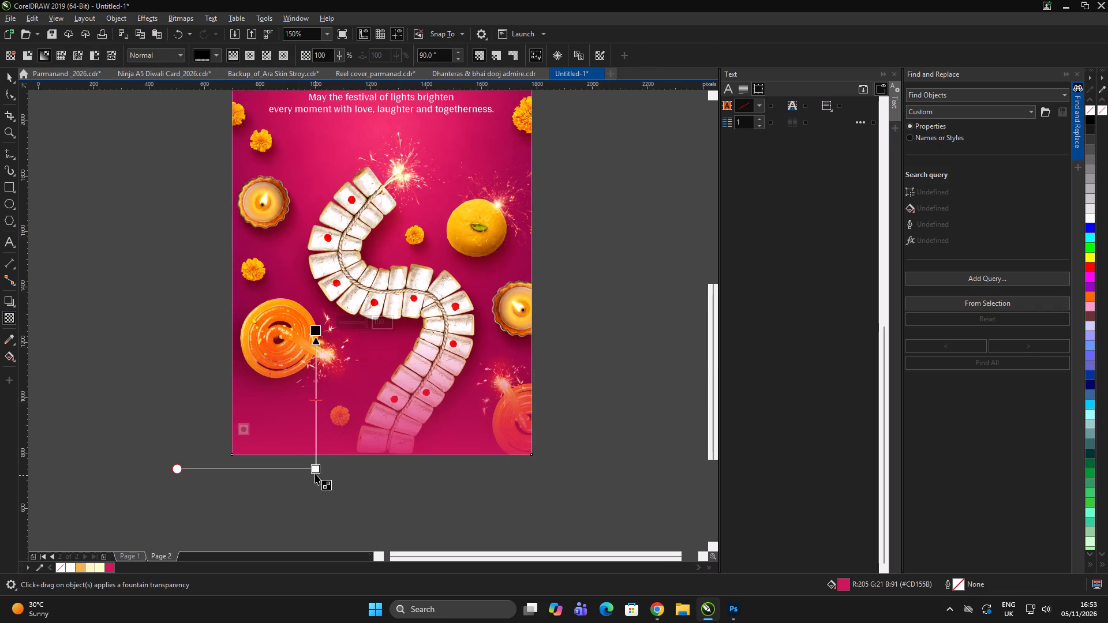
left_click_drag(316, 470, 316, 459)
left_click(315, 457)
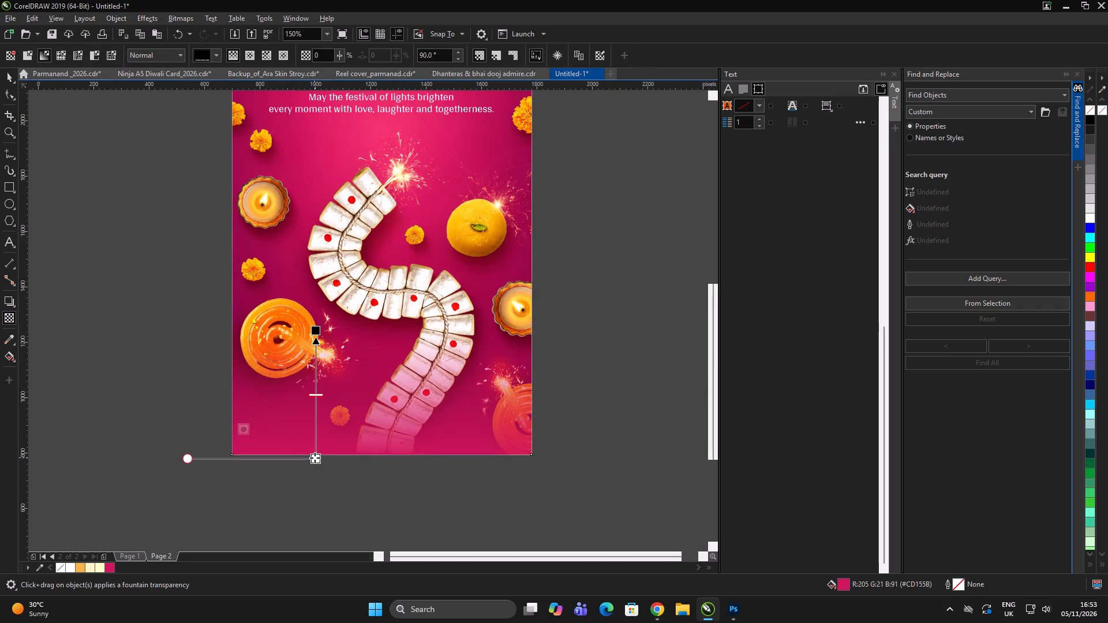
key("space")
double_click(568, 412)
scroll(369, 376, "down", 2)
double_click(483, 418)
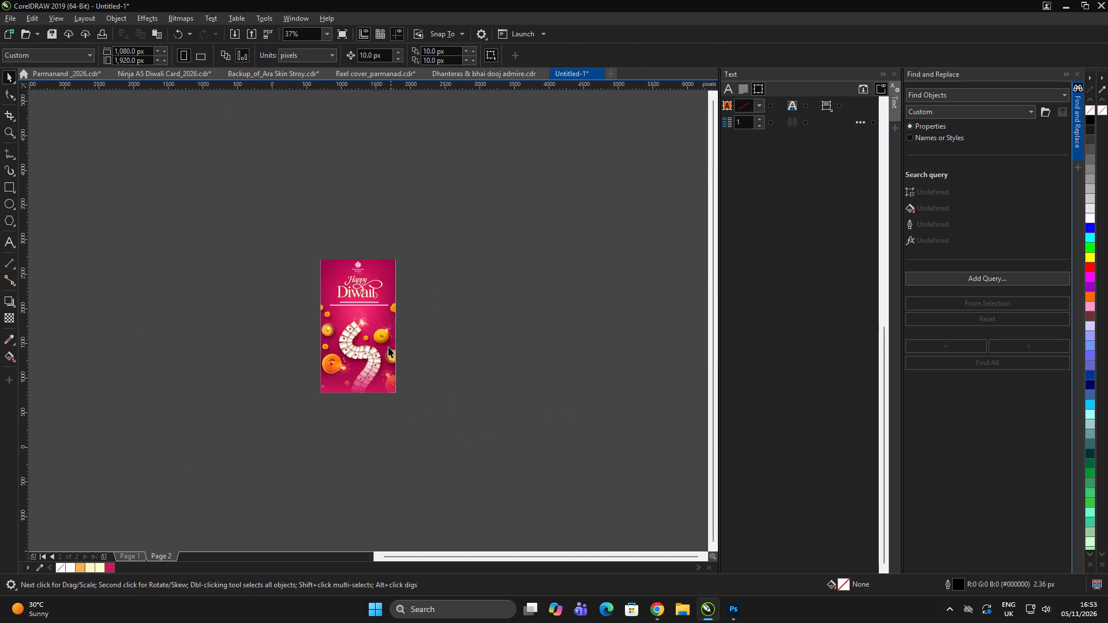
Select the Happy Diwali title and the tagline together on the cover.
scroll(388, 343, "up", 1)
double_click(518, 309)
left_click_drag(480, 301, 211, 207)
scroll(394, 241, "up", 1)
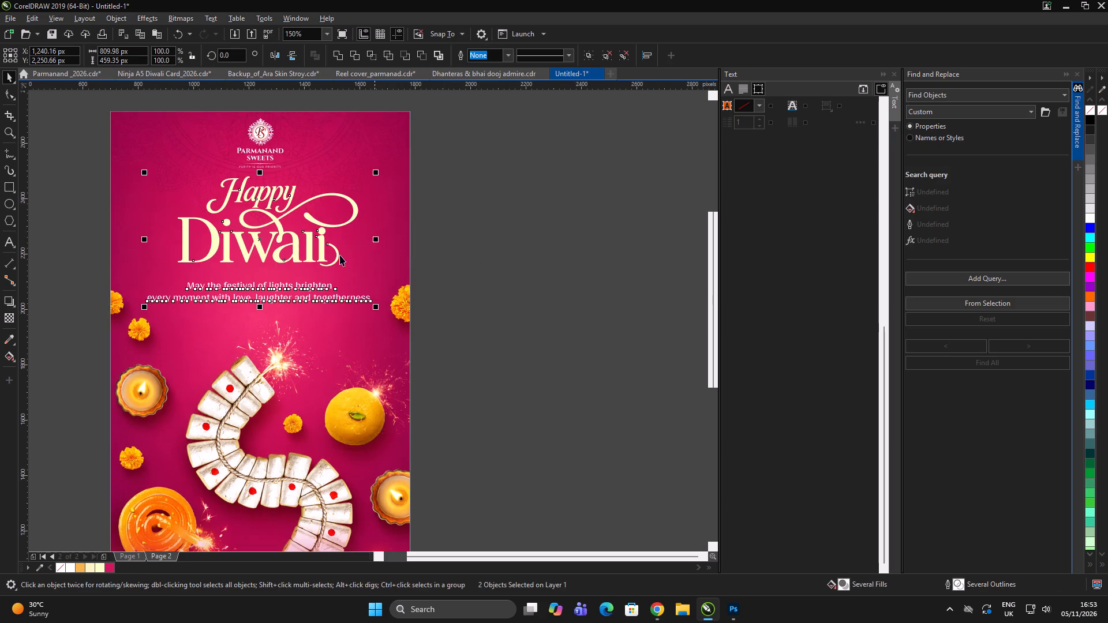
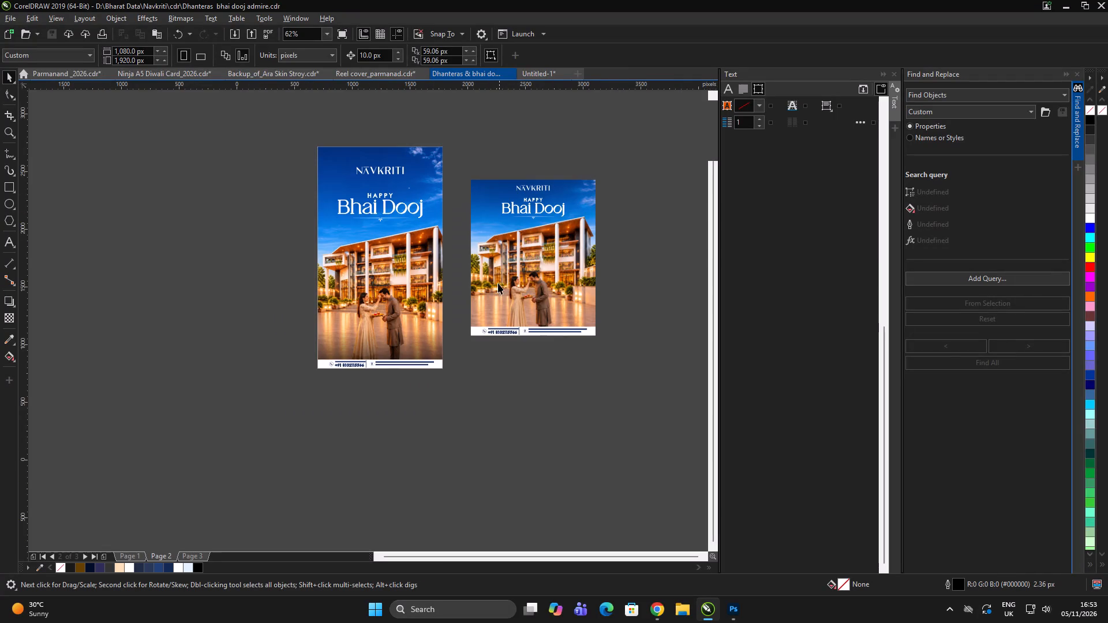
Switch back to the Untitled-1 Diwali cover and place a copy of the tagline near the cover's bottom edge.
double_click(568, 430)
left_click(531, 74)
left_click(502, 441)
left_click(508, 440)
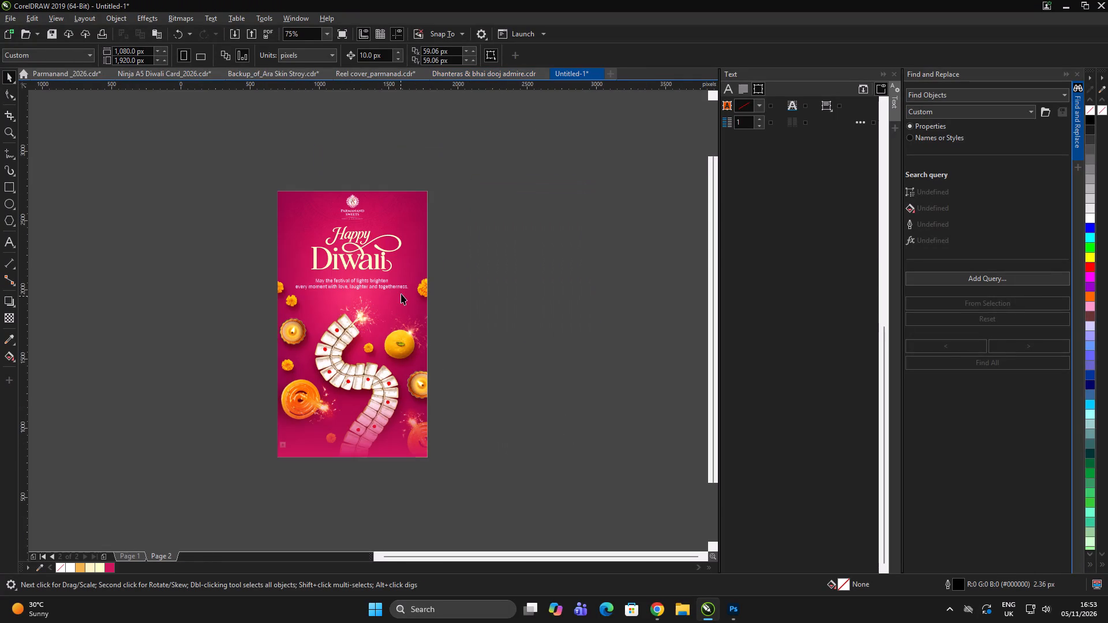
left_click_drag(401, 288, 390, 442)
right_click(390, 442, "shift")
Open the copied tagline at the cover's bottom for editing and select all its text.
double_click(391, 441)
key("ctrl+a")
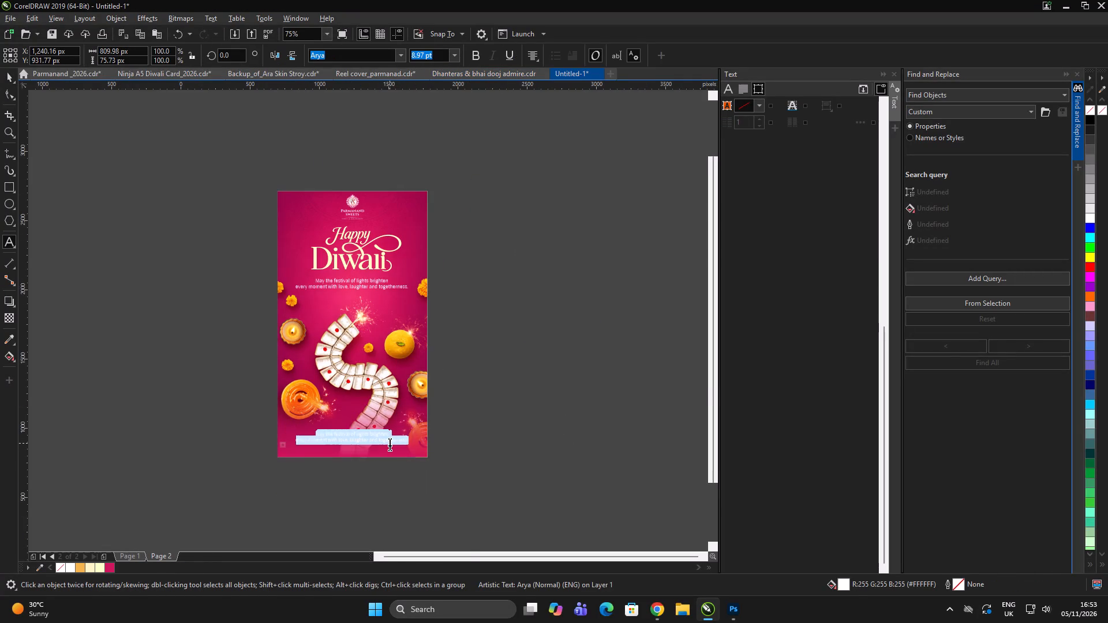
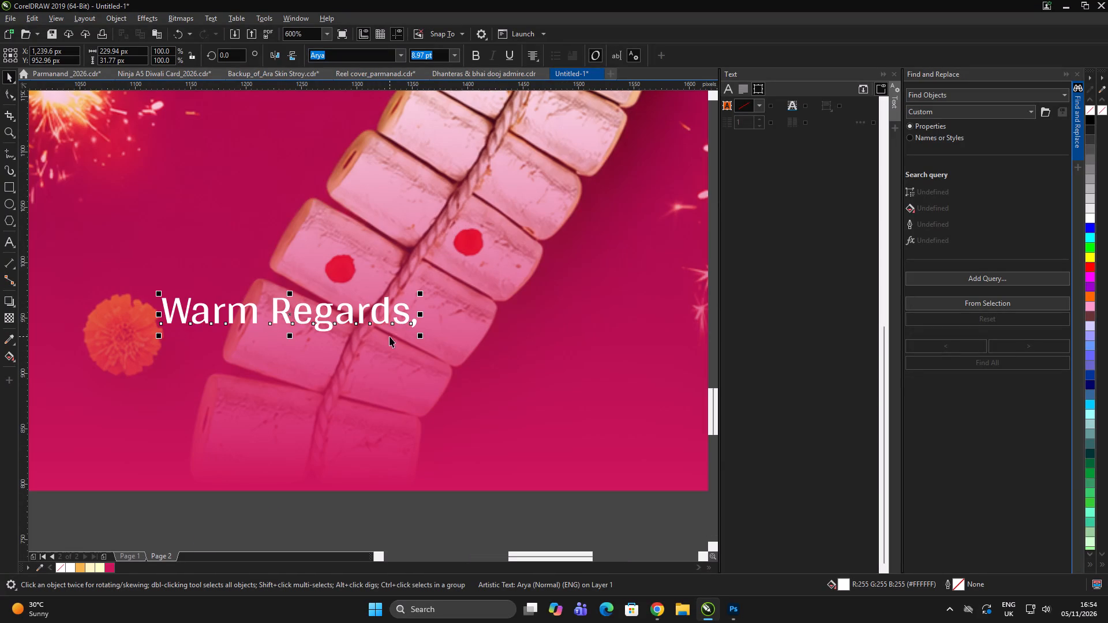
Place a copy of "Warm Regards," just below the original and set its font to Destine_Personal Use.
left_click_drag(386, 317, 384, 382)
right_click(384, 382, "shift")
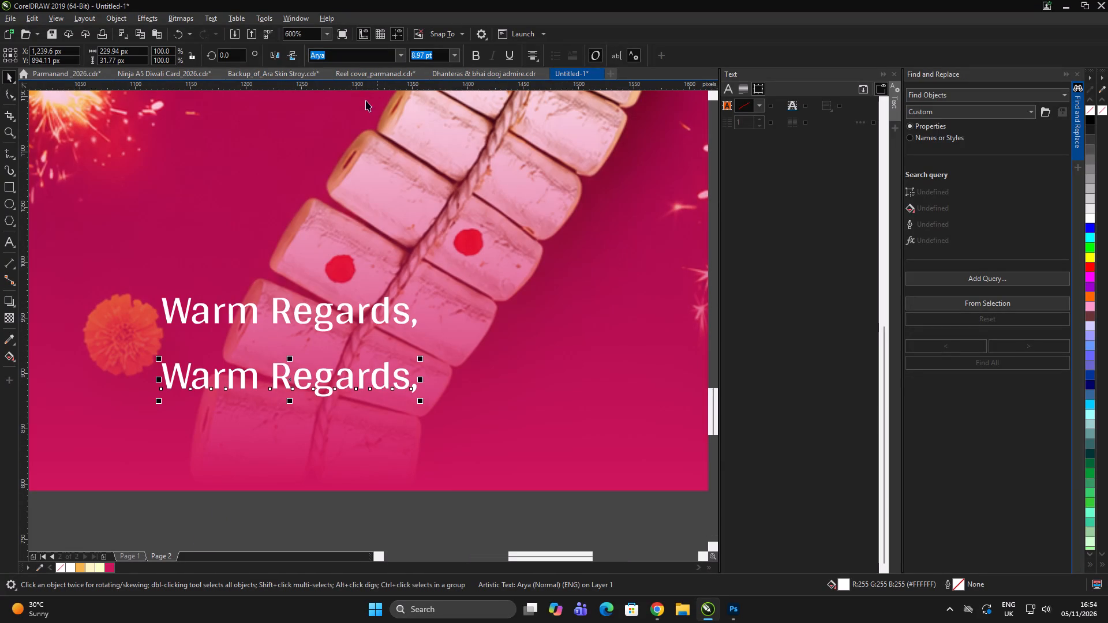
left_click(346, 57)
key("ctrl+a")
type("des")
key("Return")
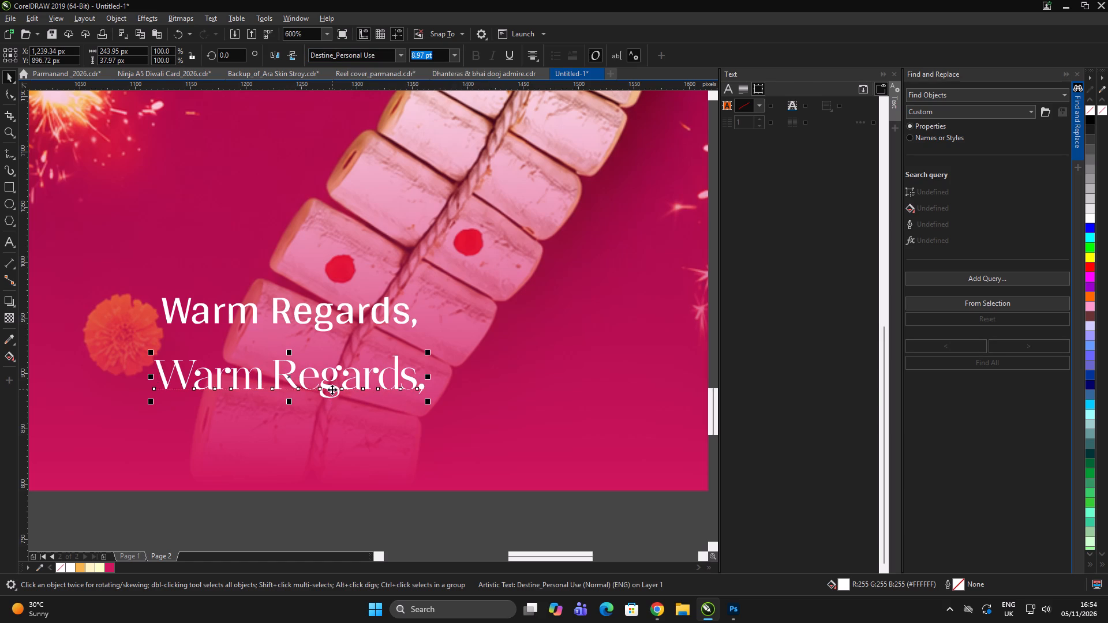
Replace the lower "Warm Regards," copy's text with the copied line of the two senders' names.
double_click(332, 389)
key("ctrl+a")
key("ctrl+v")
Give all text in the names line a white fill and a white outline.
key("ctrl+a")
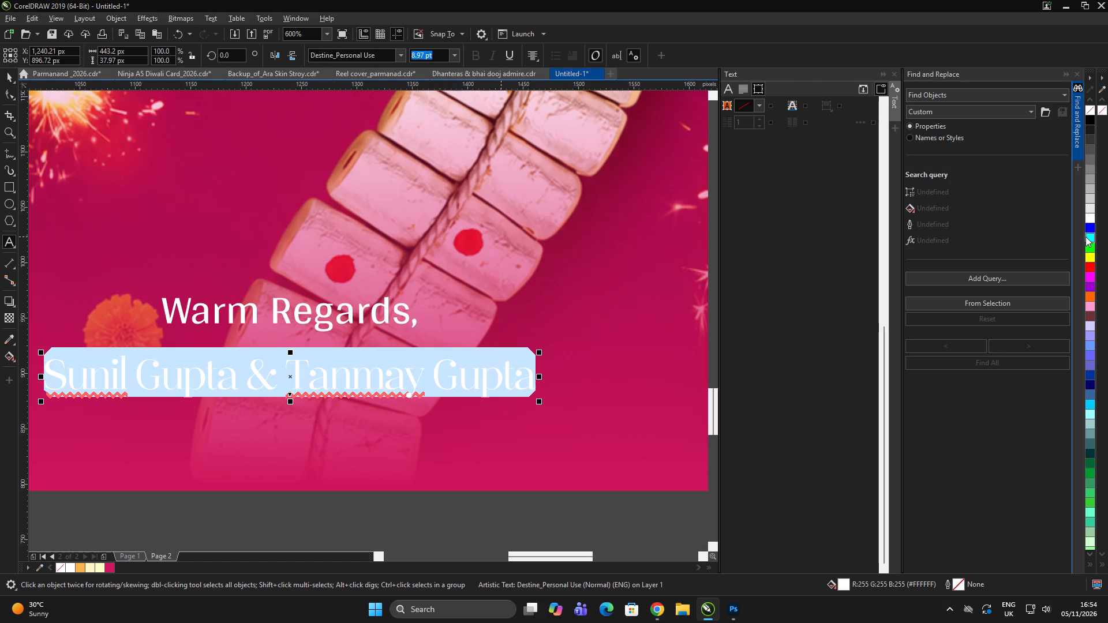
left_click(1090, 219)
right_click(1090, 220)
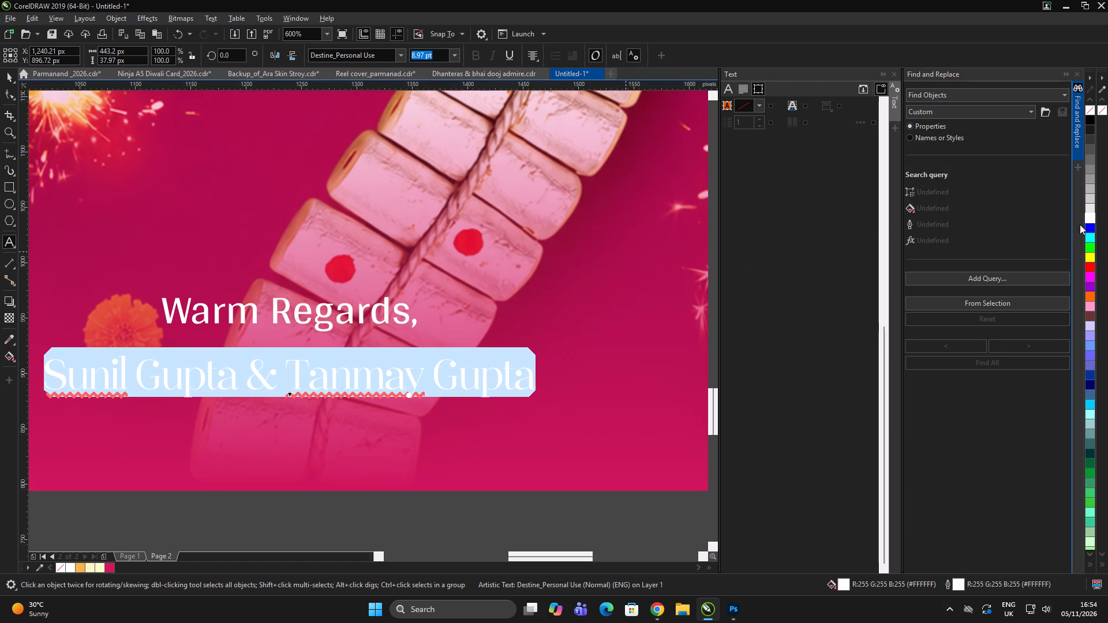
right_click(1088, 219)
left_click(5, 73)
Enlarge the names line to 9.723 pt and widen its letter spacing slightly.
scroll(575, 330, "up", 1)
scroll(548, 321, "down", 1)
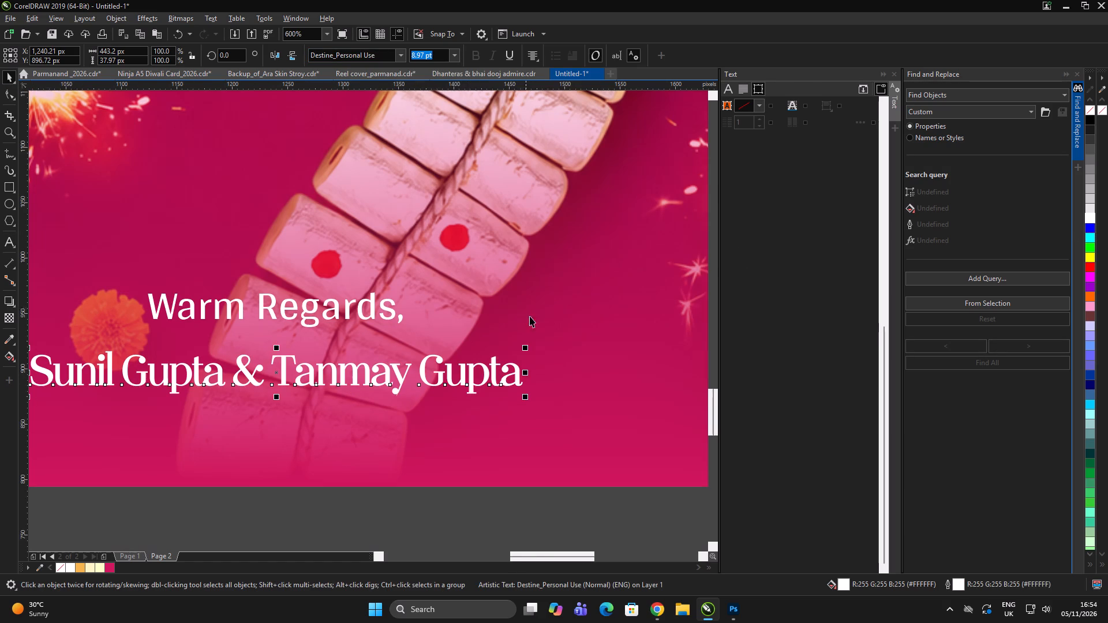
left_click_drag(527, 347, 548, 337)
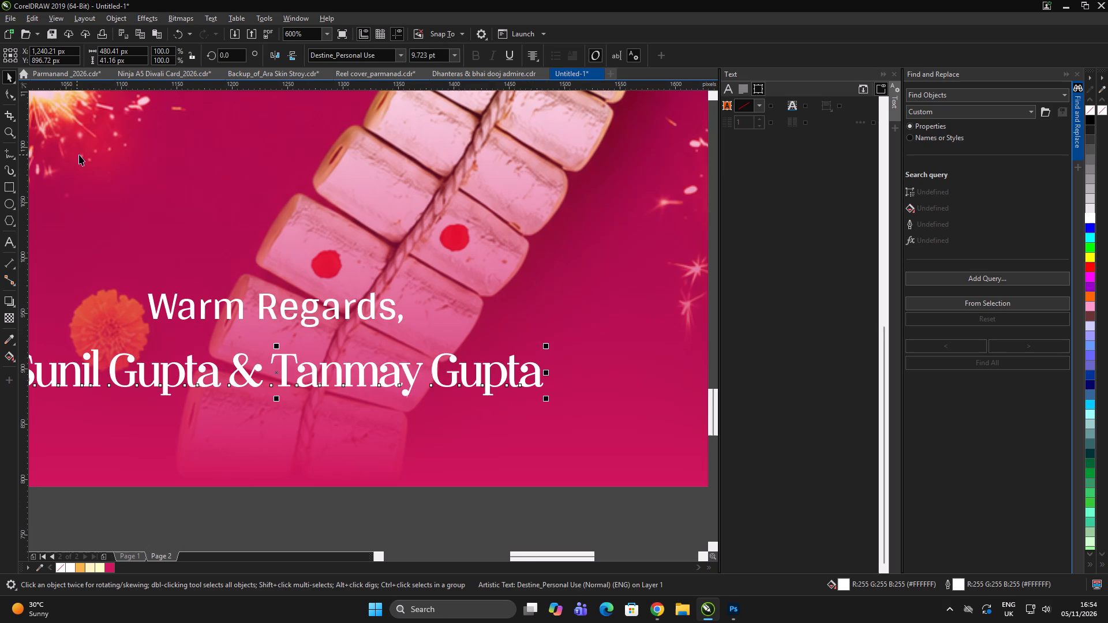
left_click(5, 89)
left_click_drag(546, 400, 593, 400)
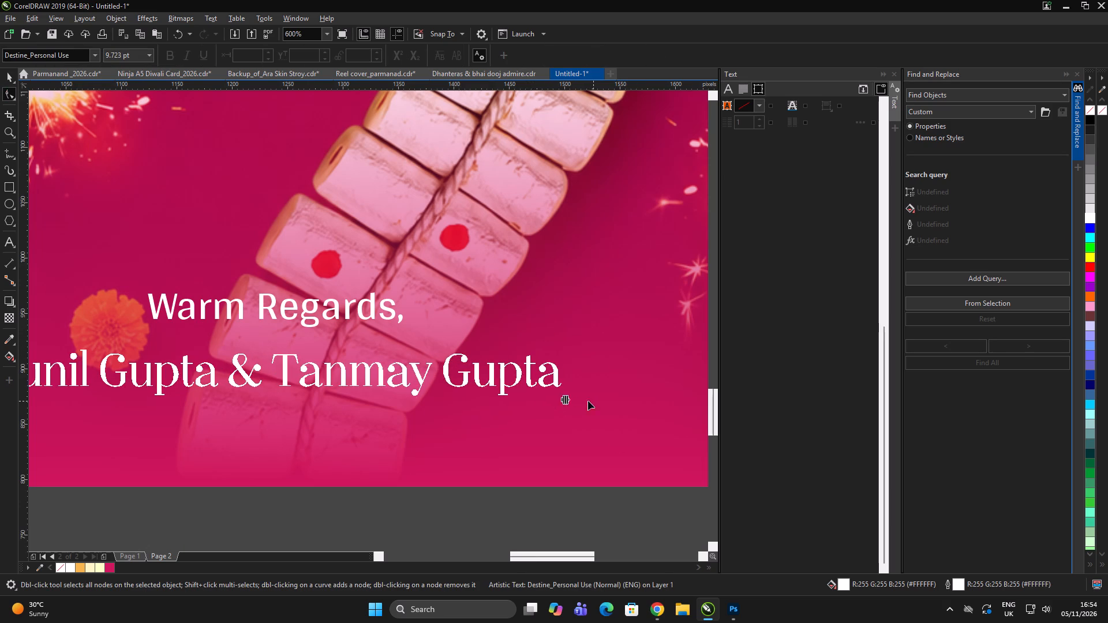
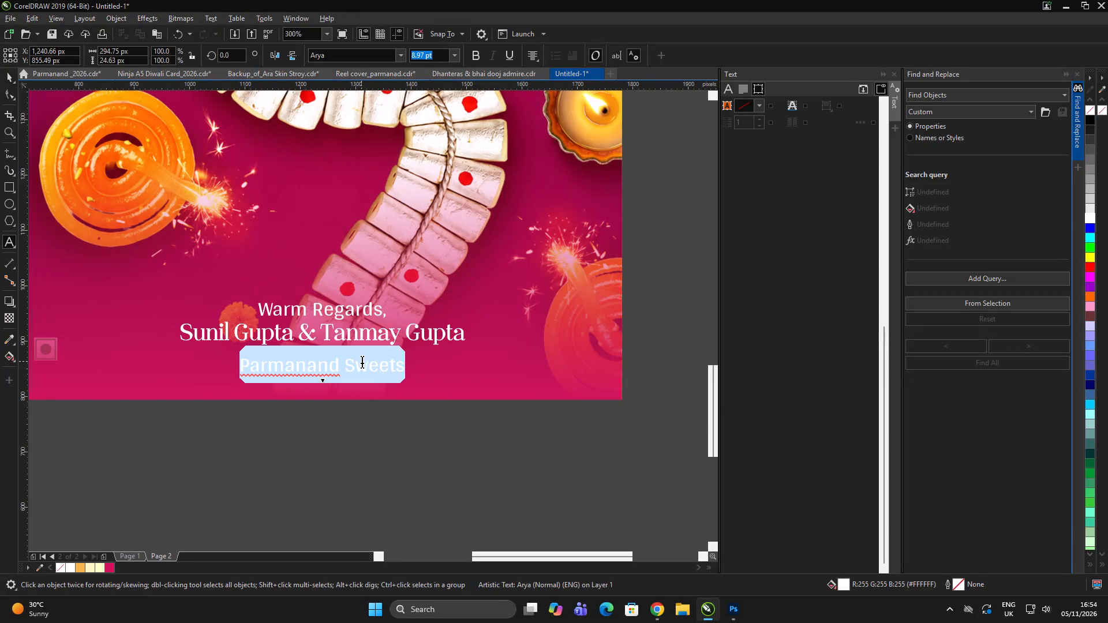
Reduce the "Parmanand Sweets" line to 7.619 pt and tighten the gap between it and the names line above.
key("shift+F3")
left_click(582, 341)
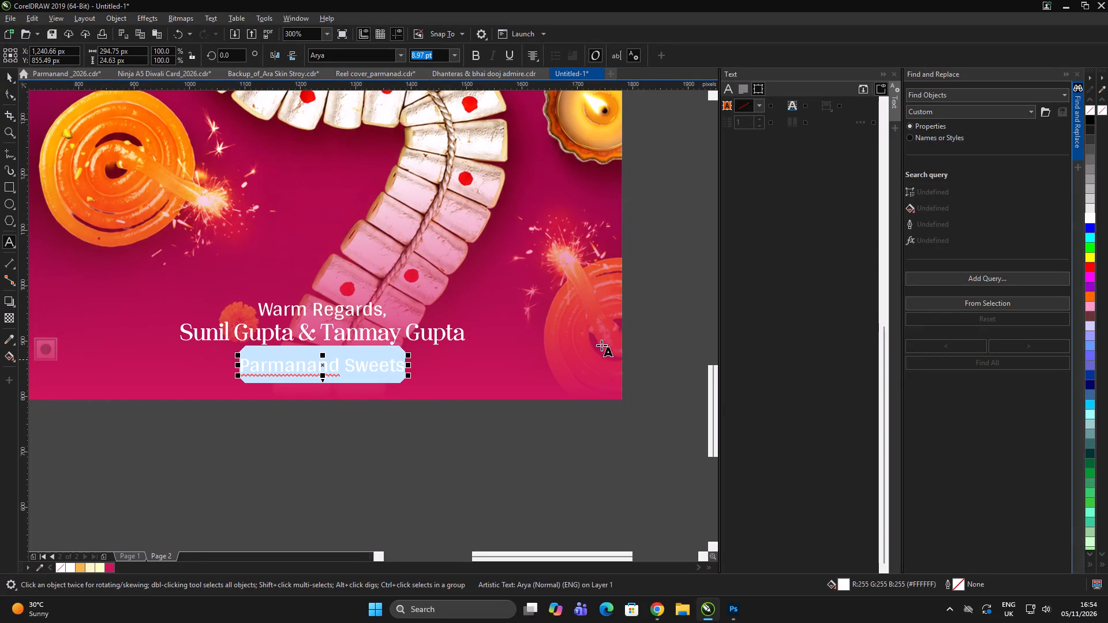
left_click(10, 75)
scroll(389, 376, "up", 1)
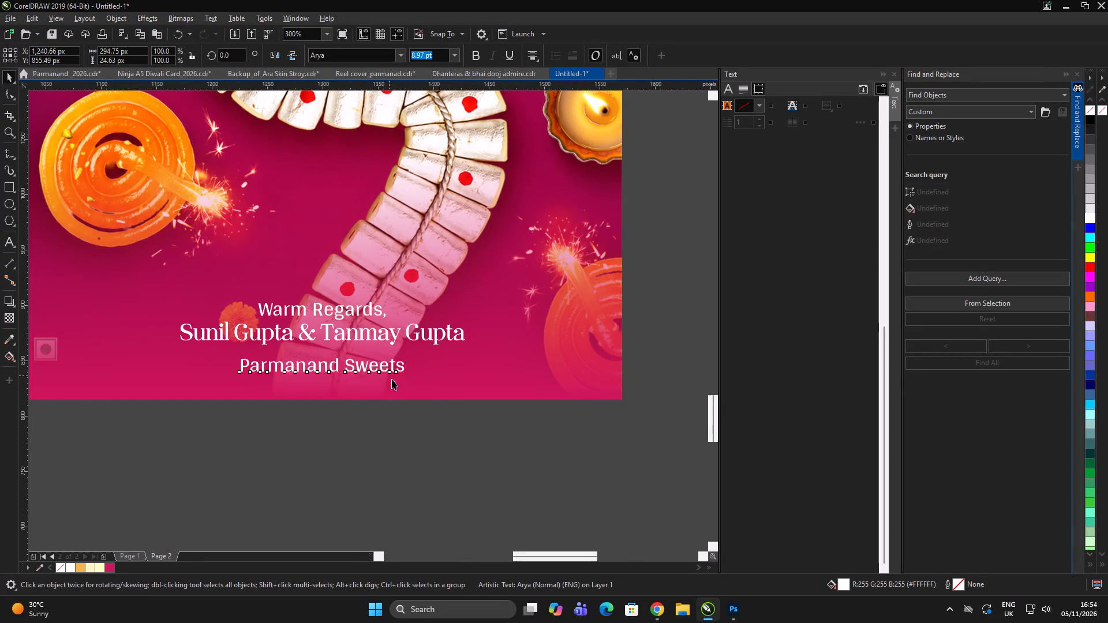
left_click_drag(424, 373, 399, 384)
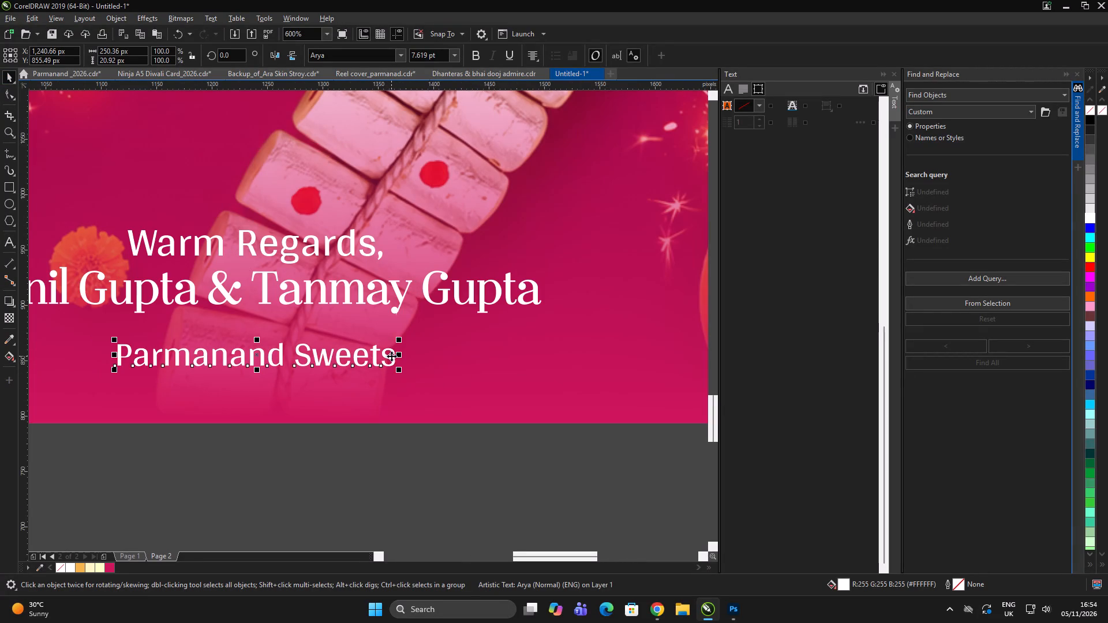
left_click_drag(388, 356, 391, 342)
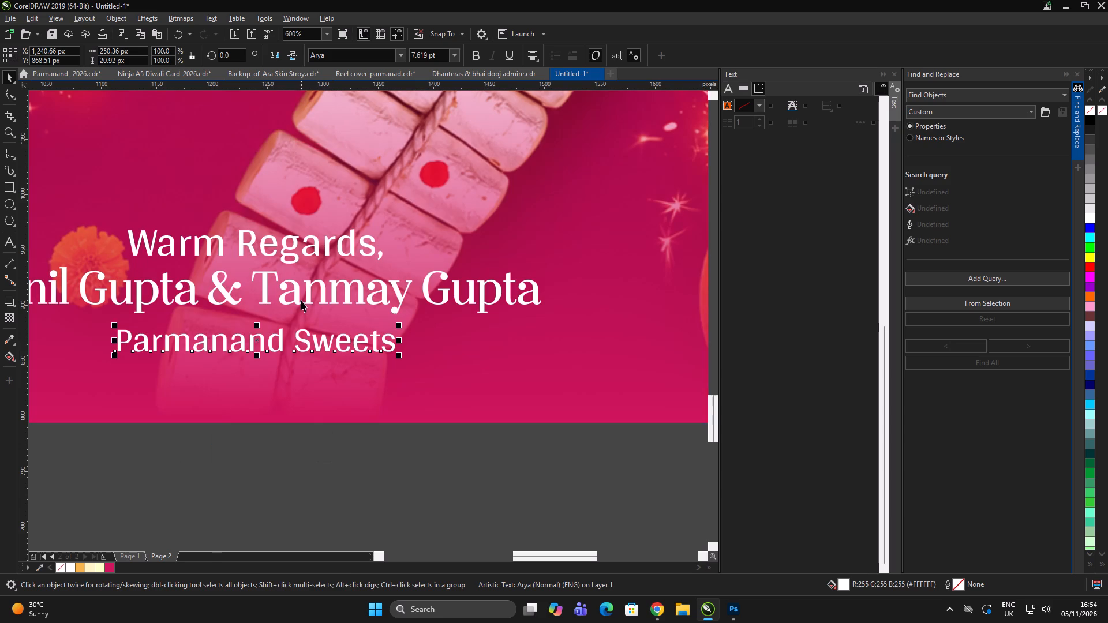
left_click_drag(299, 300, 299, 305)
Centre-align the three sign-off lines with each other and nudge the names line slightly upward.
scroll(323, 317, "down", 2)
double_click(383, 422)
left_click(384, 417)
left_click_drag(467, 403, 104, 246)
key("c")
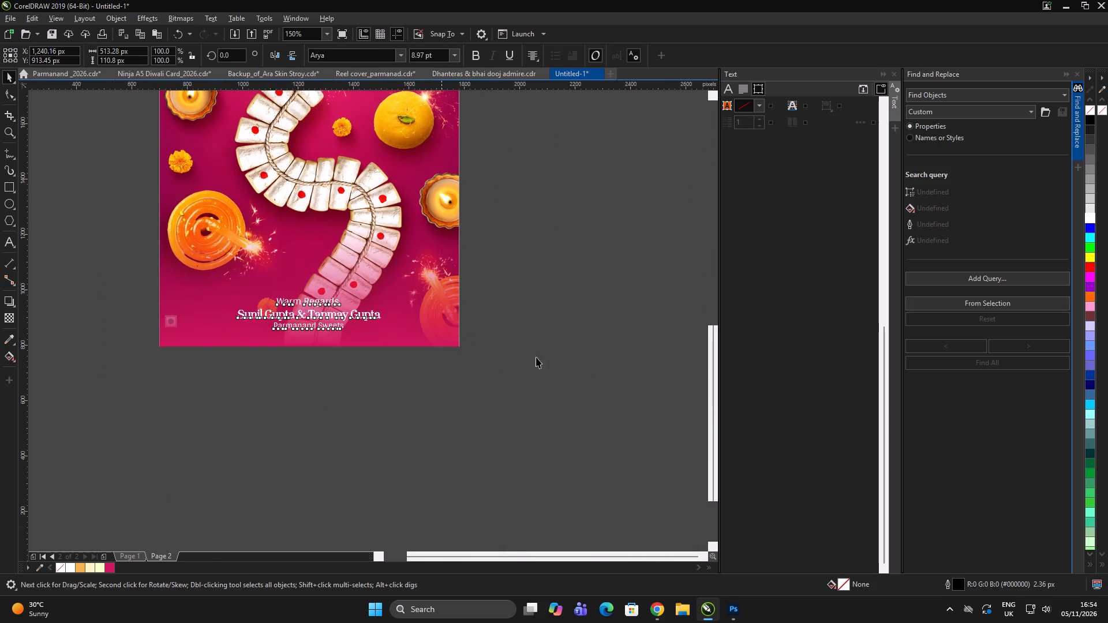
double_click(570, 361)
scroll(308, 306, "up", 4)
left_click_drag(388, 445, 388, 436)
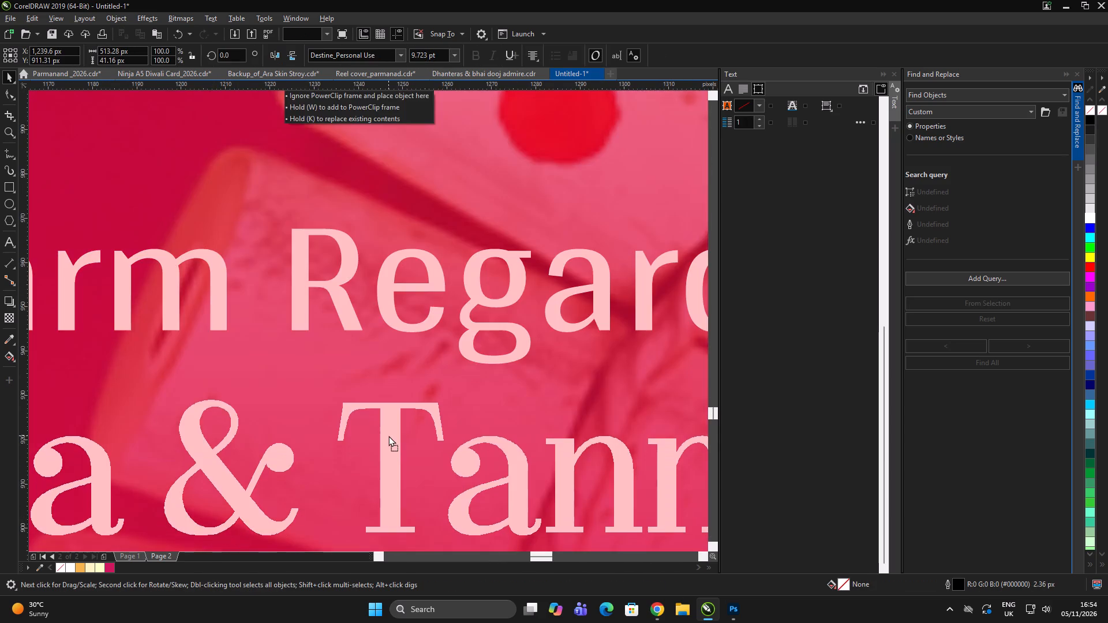
left_click_drag(388, 436, 389, 436)
scroll(299, 352, "down", 2)
scroll(319, 299, "down", 2)
Group the three sign-off lines and centre the group horizontally on the cover background.
double_click(531, 407)
left_click_drag(553, 409, 238, 291)
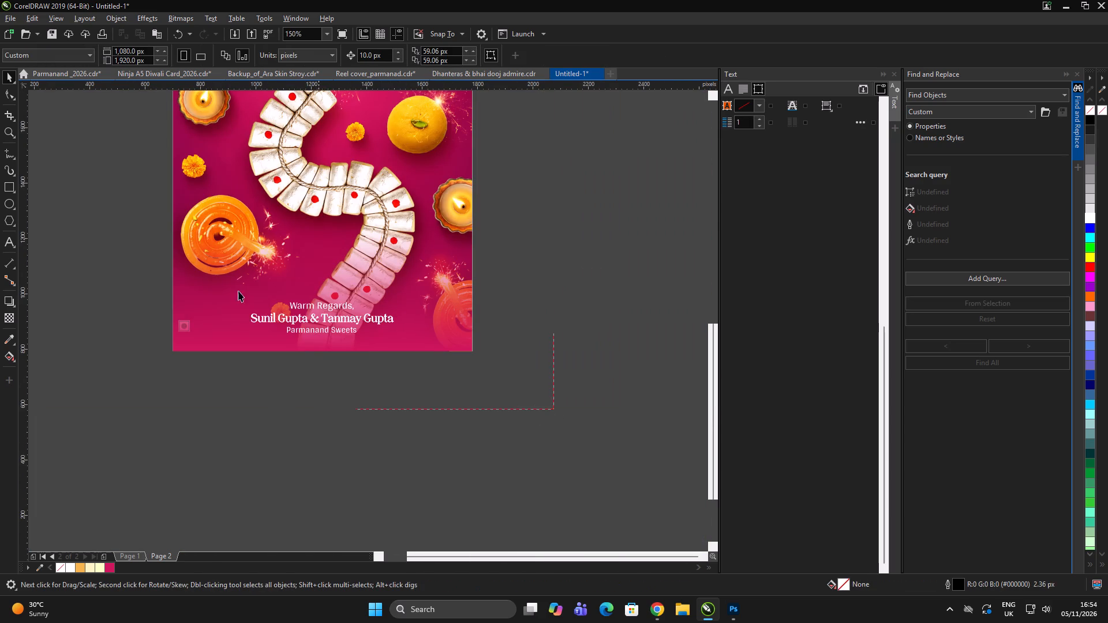
left_click_drag(238, 291, 185, 258)
key("ctrl+g")
left_click(431, 318, "shift")
key("c")
left_click(524, 421)
left_click(528, 415)
Adjust the fountain transparency of the pink overlay rectangle, moving its start toward the cover's lower-left and lowering its fade end.
left_click(204, 333)
scroll(207, 333, "up", 1)
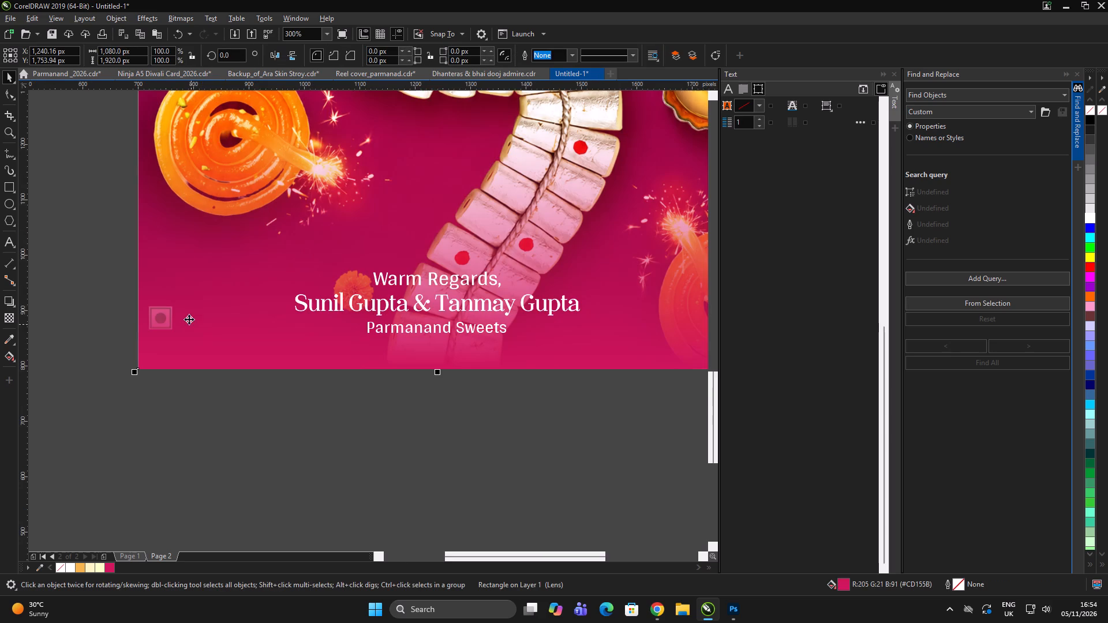
left_click(1, 318)
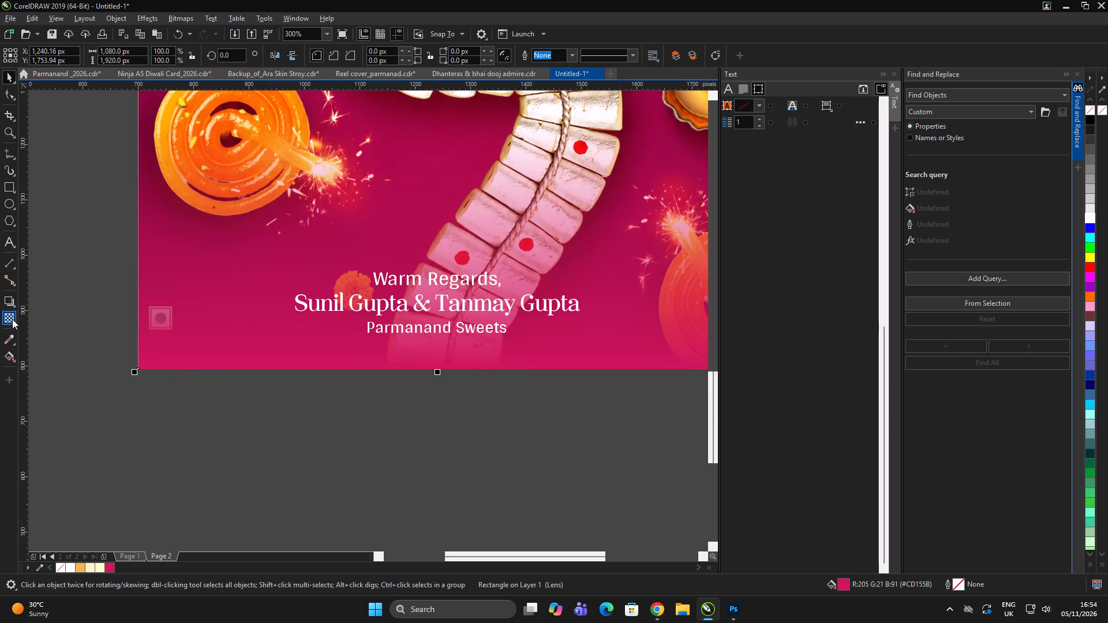
left_click(12, 318)
left_click_drag(306, 372, 240, 346)
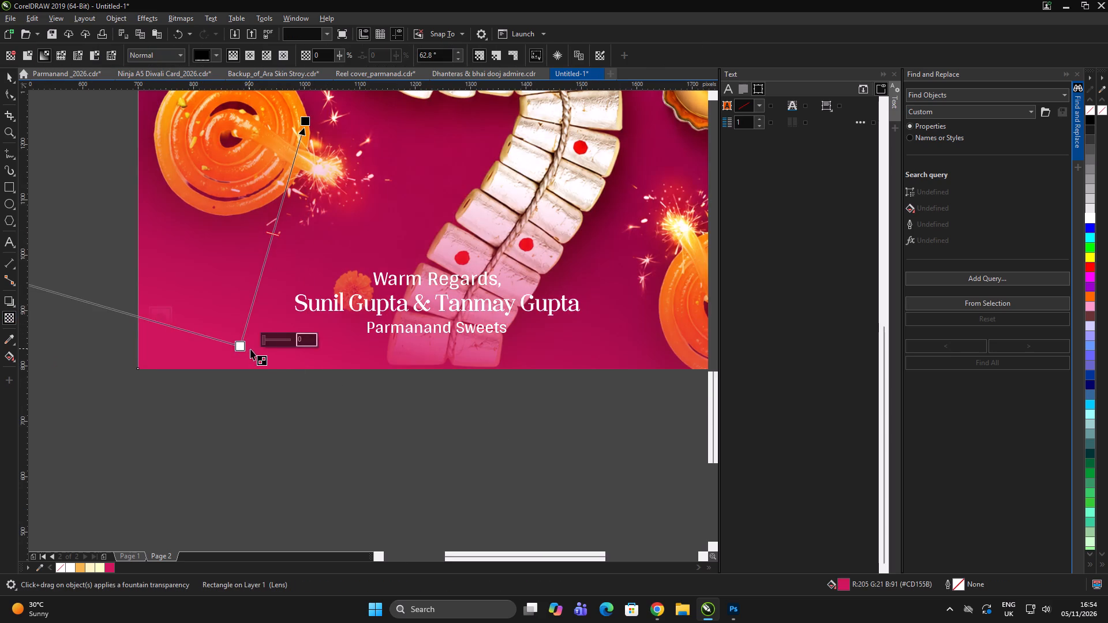
scroll(223, 311, "down", 1)
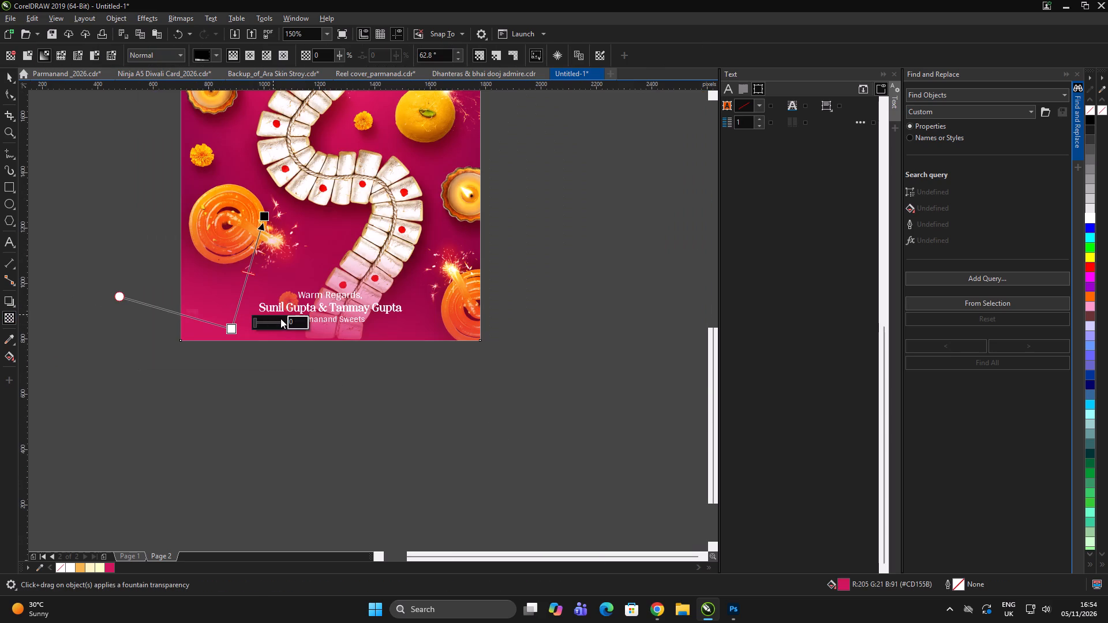
left_click_drag(264, 217, 261, 233)
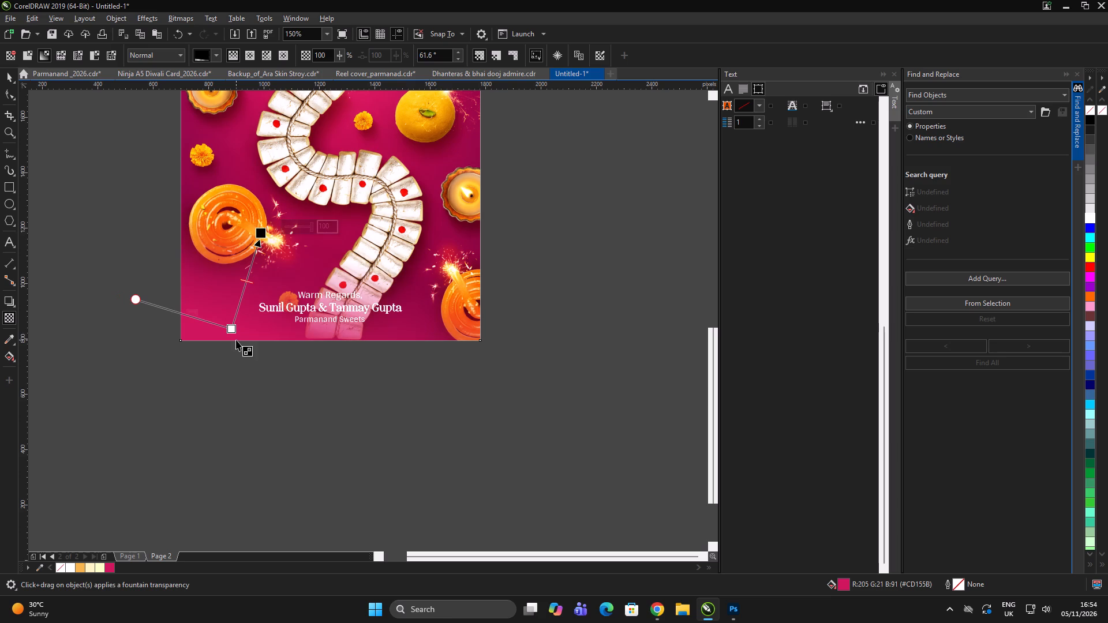
key("space")
Duplicate the pink overlay rectangle in place and shift the copy's transparency start slightly lower to strengthen the bottom fade.
left_click(283, 398)
left_click(241, 331)
key("ctrl+c")
key("ctrl+v")
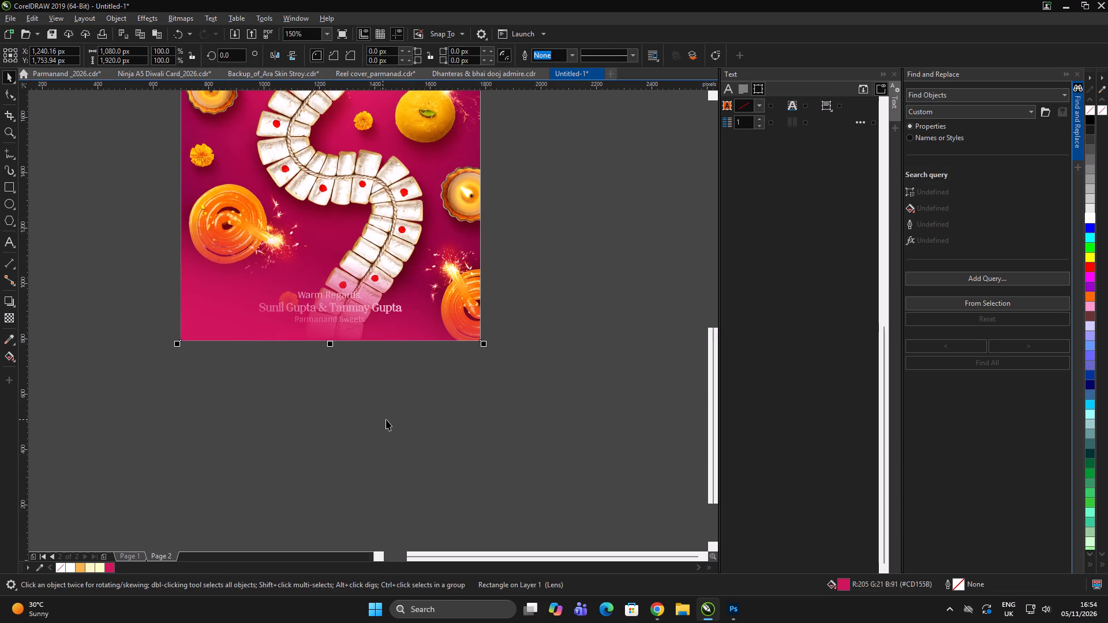
left_click(386, 419)
left_click(340, 333)
left_click(6, 316)
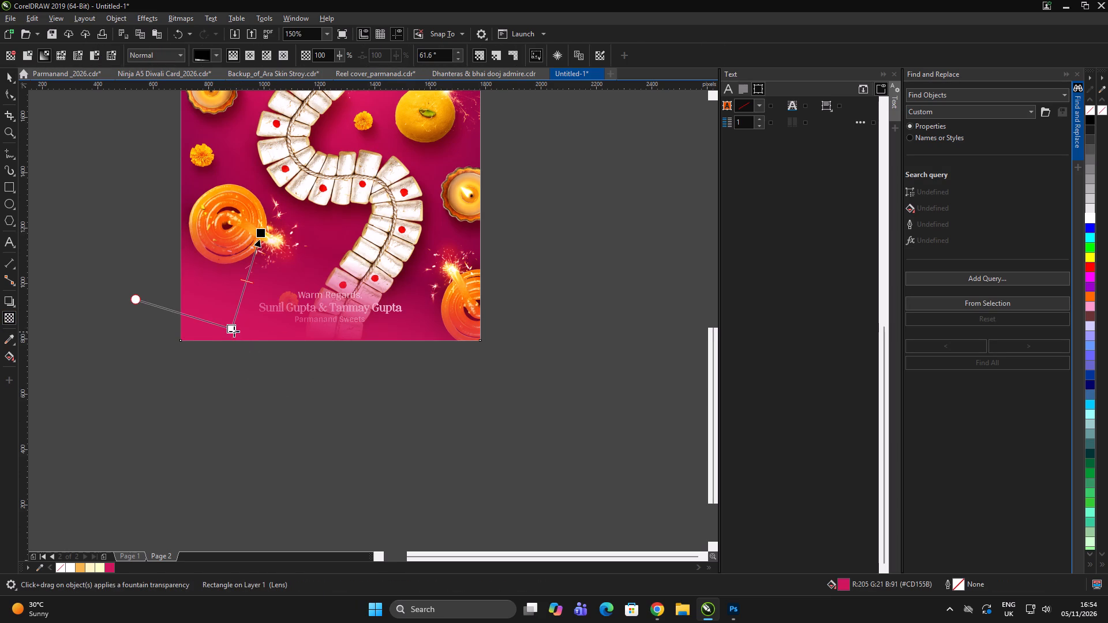
left_click_drag(233, 331, 250, 344)
key("space")
Bring the sign-off text group in front of the pink overlays.
left_click(390, 406)
left_click_drag(503, 425, 338, 325)
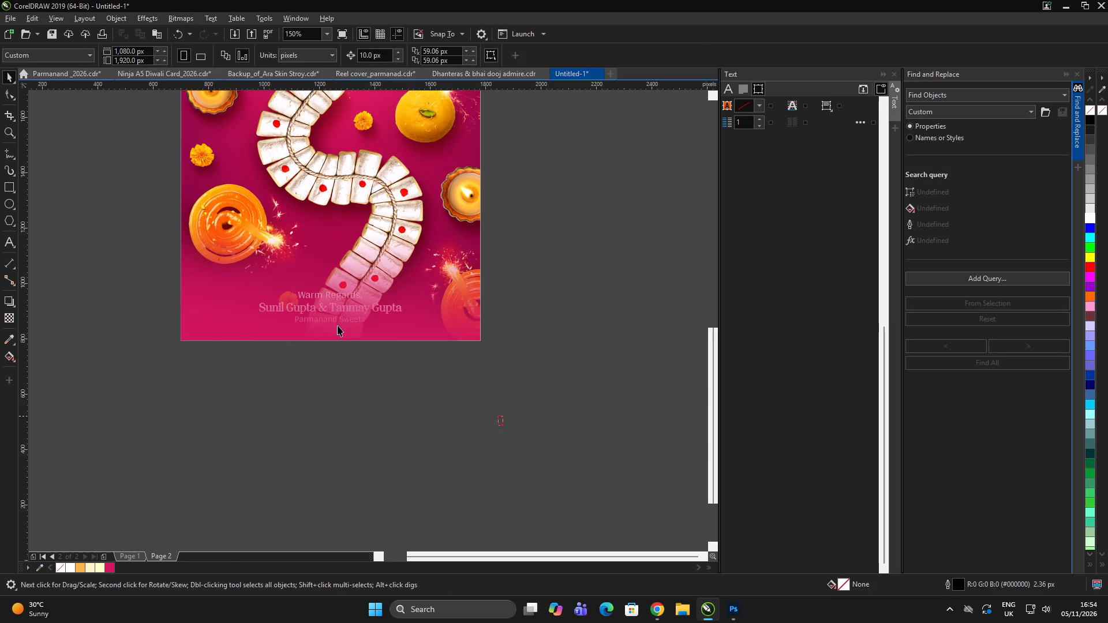
left_click_drag(338, 325, 178, 251)
key("shift+Page_Up")
scroll(304, 365, "down", 2)
left_click(355, 403)
left_click(361, 404)
left_click(397, 398)
Move the "Happy Diwali" heading and the greeting text down together by 10 px.
scroll(341, 306, "up", 1)
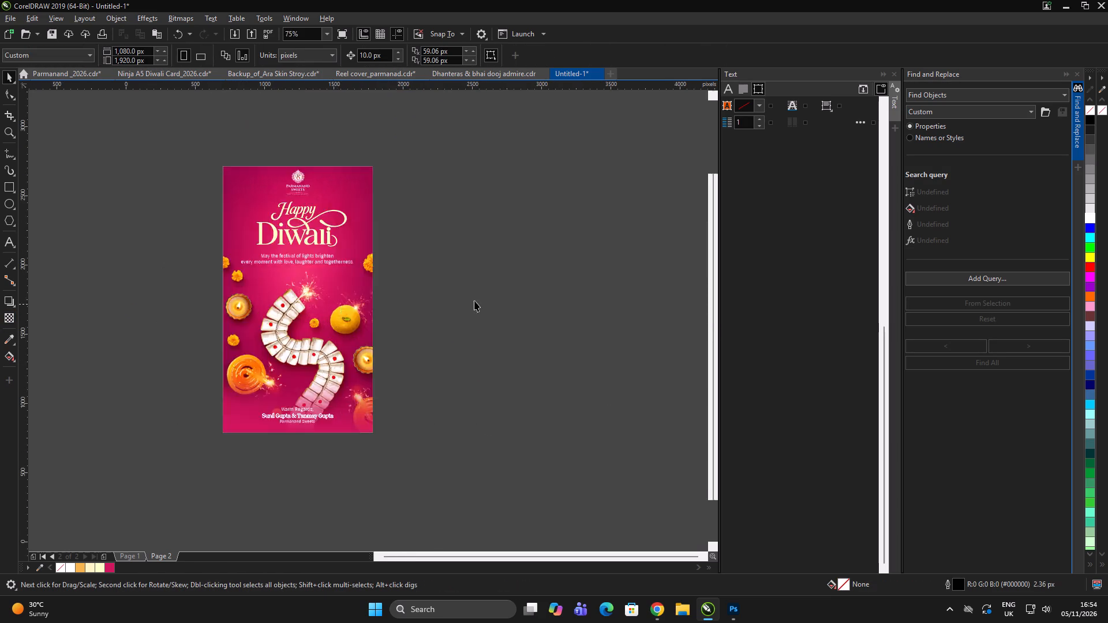
left_click(534, 280)
left_click_drag(531, 277, 519, 275)
scroll(312, 181, "up", 1)
left_click_drag(523, 217, 131, 384)
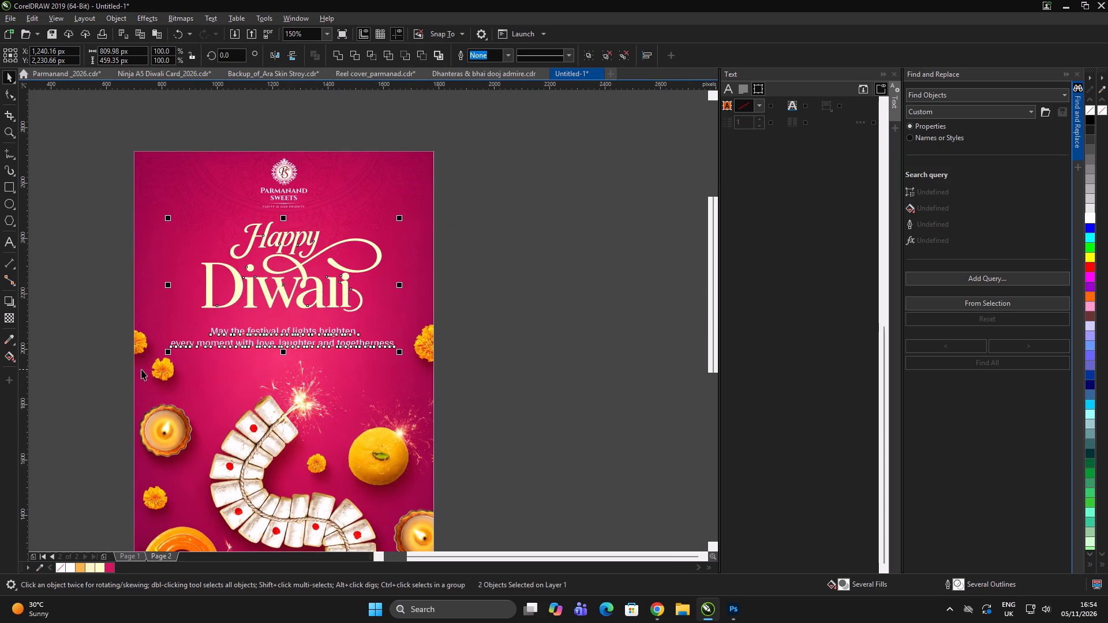
key("Down")
left_click(506, 299)
left_click_drag(507, 298, 500, 297)
Apply a top-to-bottom fountain fill from cream to white to the "Happy Diwali" heading.
left_click_drag(485, 216, 175, 318)
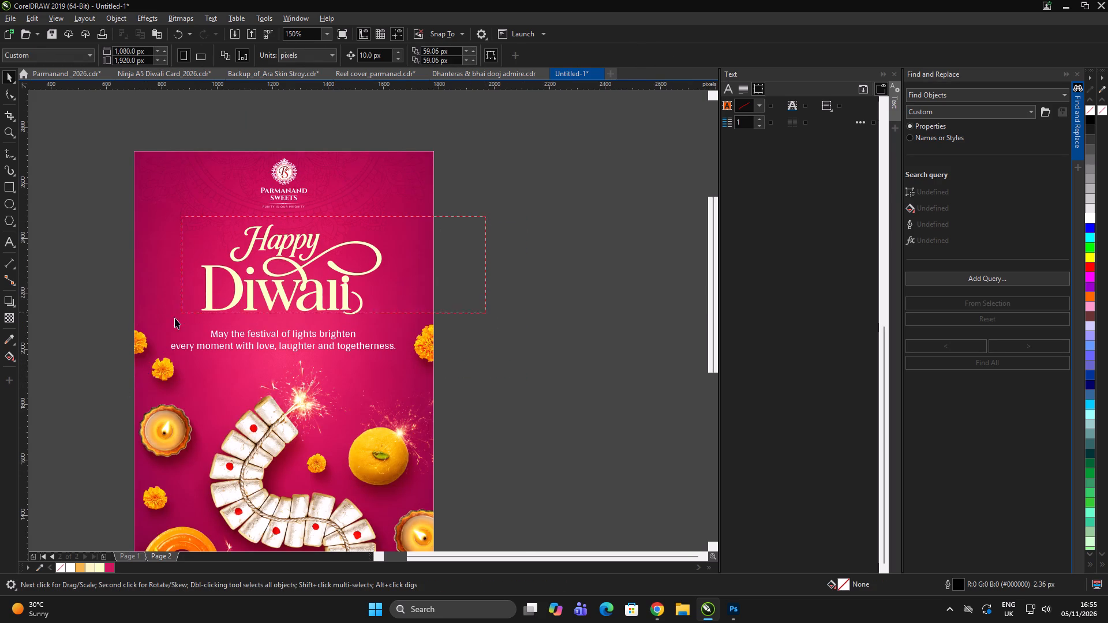
left_click_drag(175, 318, 163, 330)
key("g")
key("g")
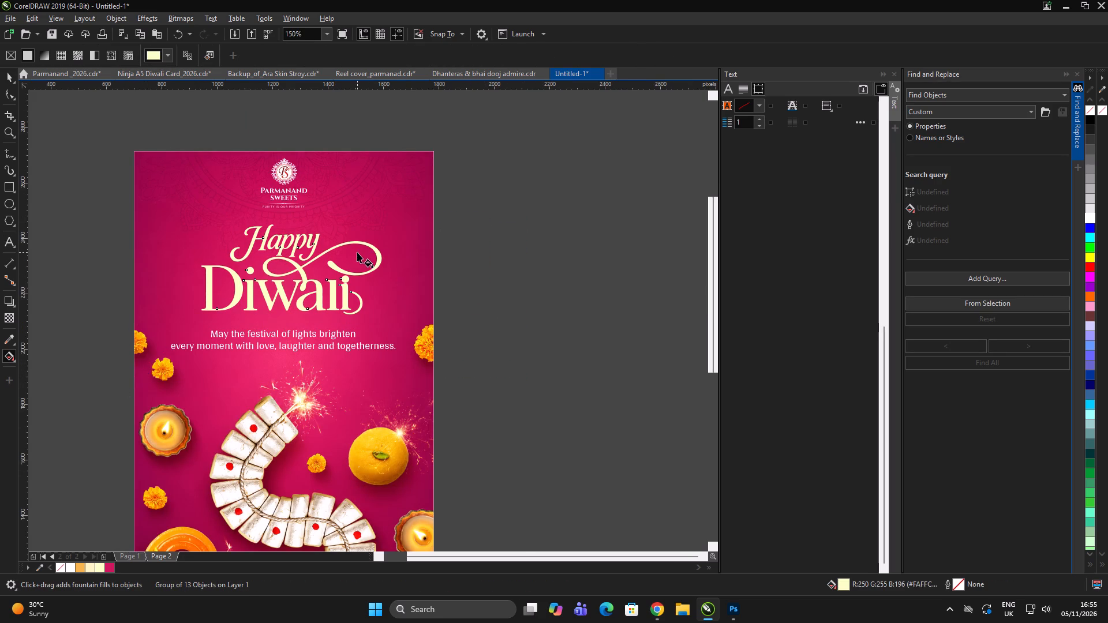
left_click_drag(313, 222, 293, 295)
key("space")
left_click(607, 251)
left_click_drag(602, 250, 595, 249)
Scale the heading and greeting text together to 104.8% about their centre.
left_click_drag(490, 212, 182, 358)
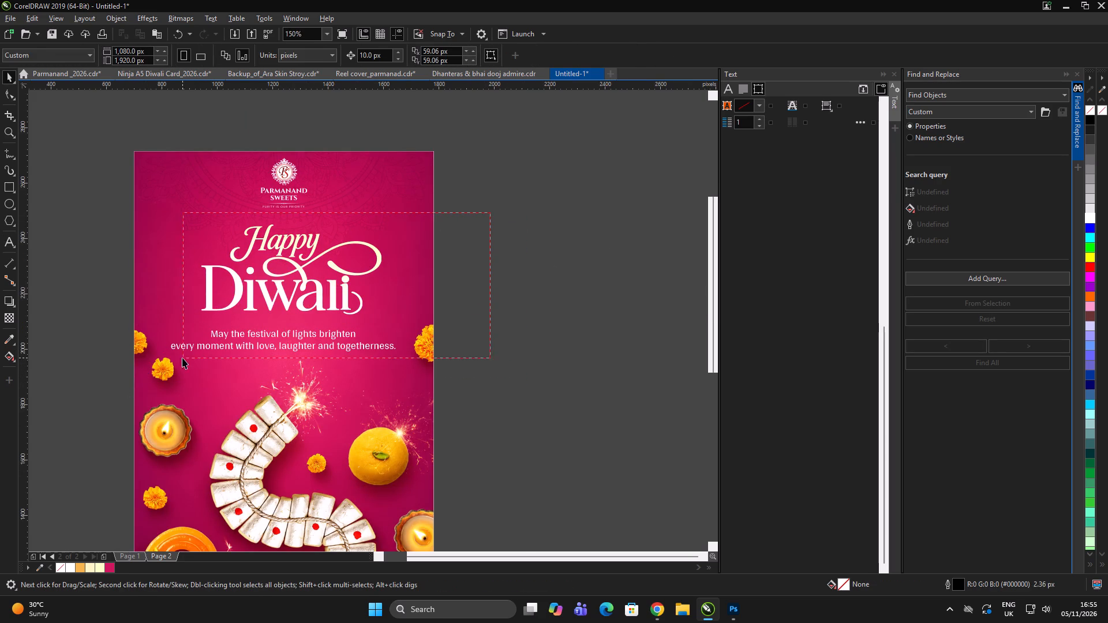
left_click_drag(182, 358, 148, 369)
left_click_drag(402, 221, 407, 217)
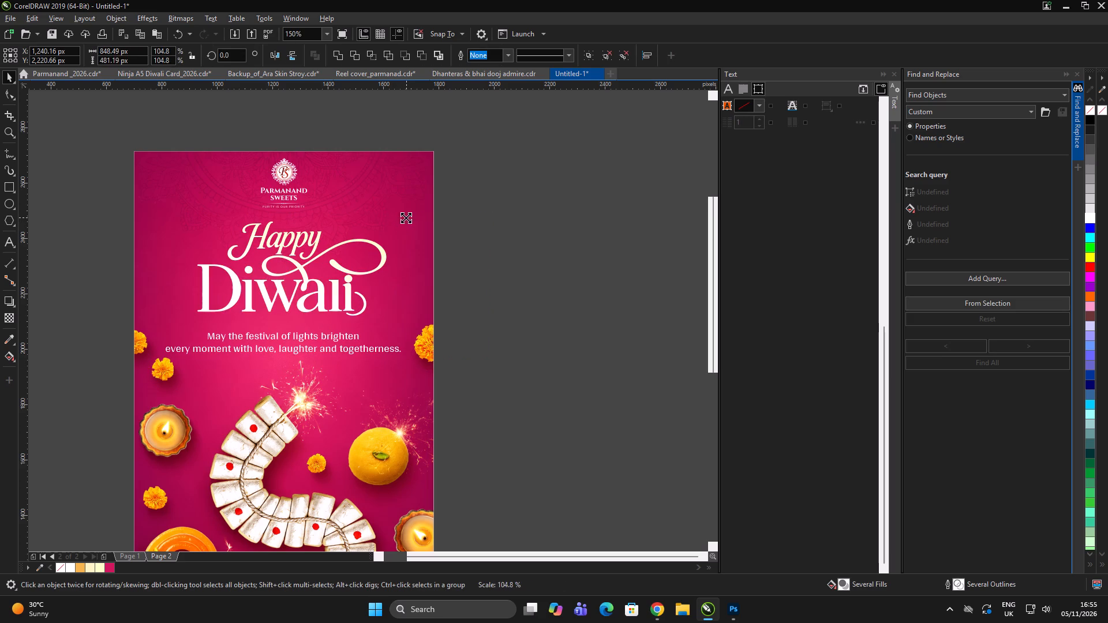
left_click(530, 318)
left_click(383, 352)
Enlarge the Parmanand Sweets logo to about 189 × 202 px and move it slightly down.
left_click_drag(411, 125, 316, 187)
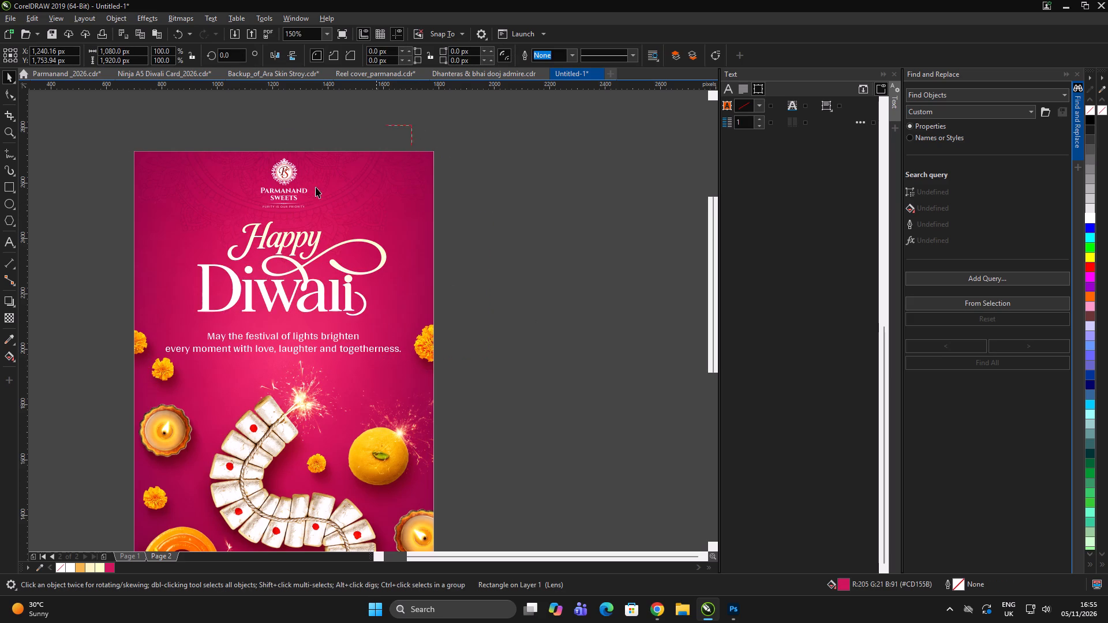
left_click_drag(316, 187, 183, 243)
scroll(289, 187, "up", 1)
left_click_drag(328, 230, 335, 236)
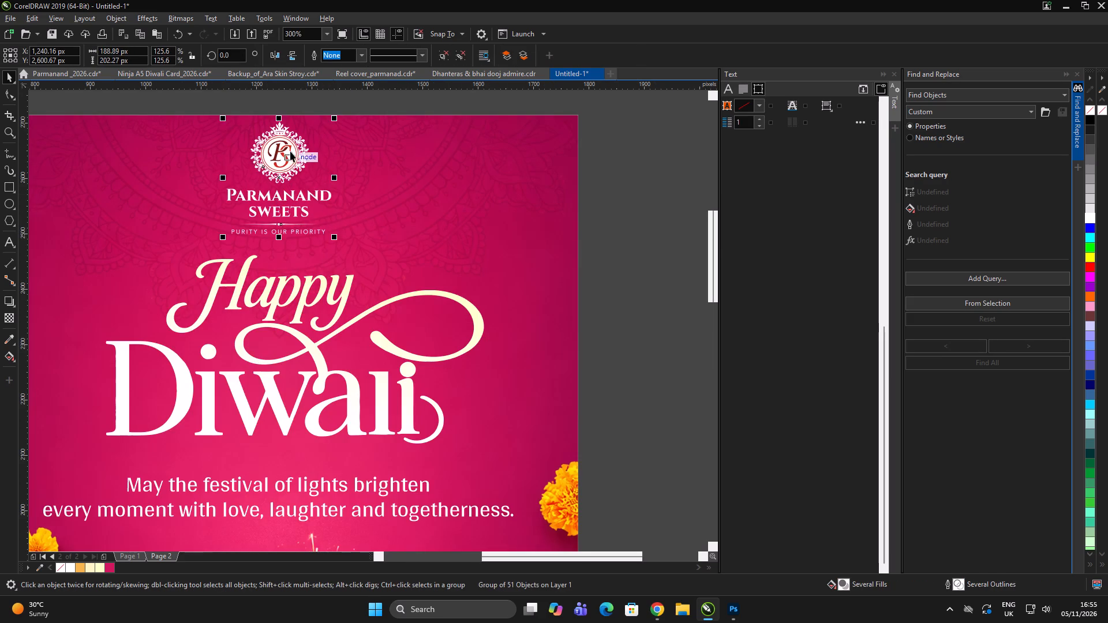
left_click_drag(289, 148, 289, 153)
scroll(278, 181, "down", 1)
Move the heading and greeting text down another 20 px below the logo.
double_click(512, 213)
left_click_drag(544, 377, 159, 233)
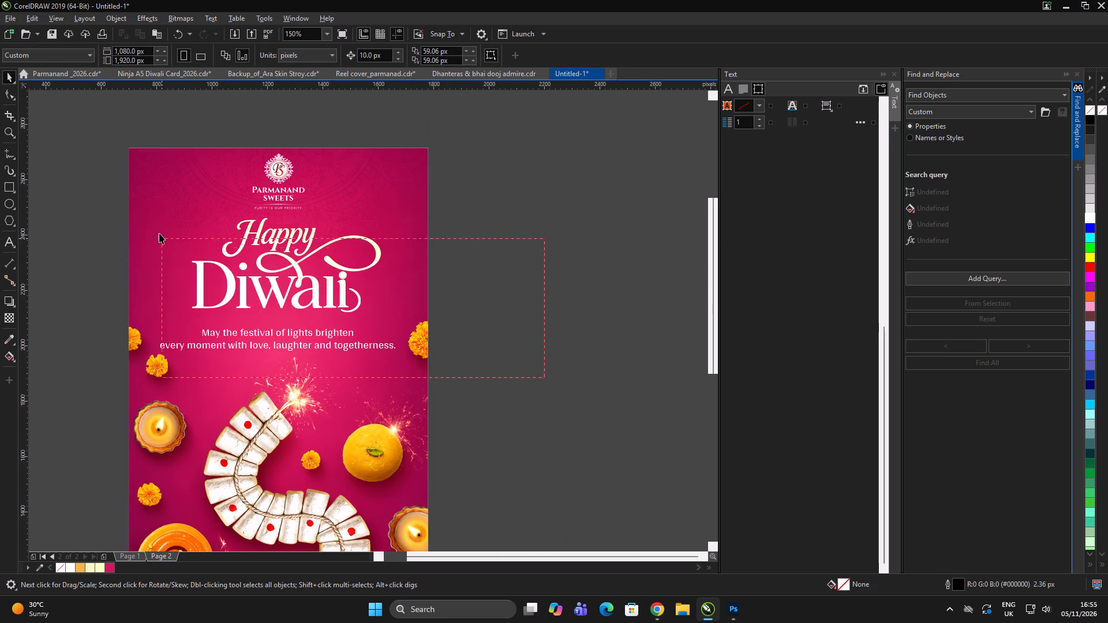
left_click_drag(159, 233, 156, 208)
key("Down")
key("Down")
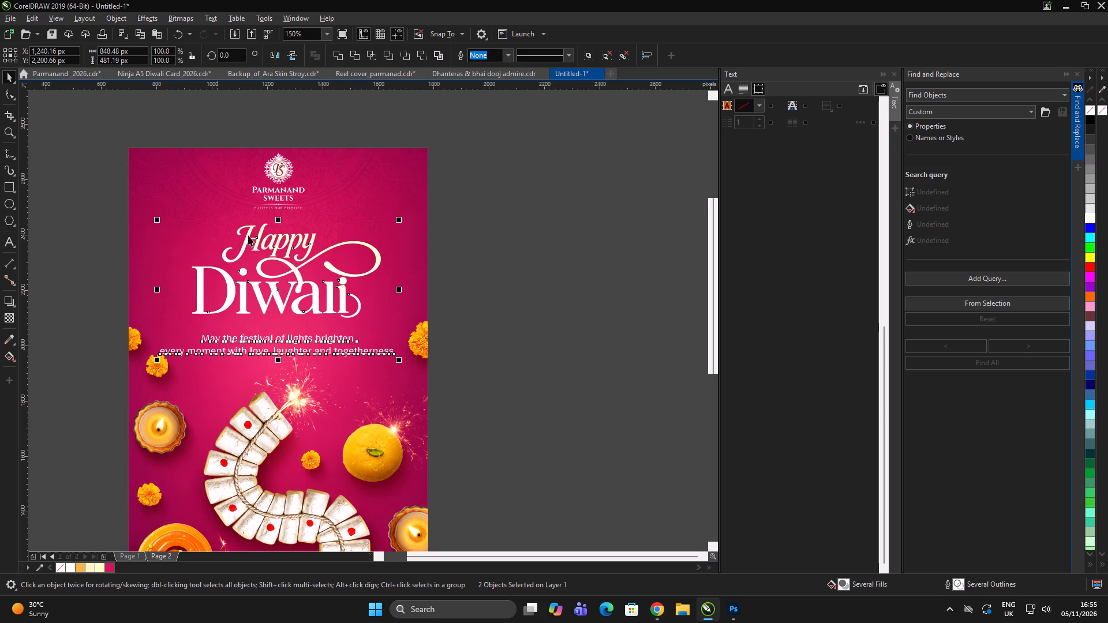
double_click(542, 260)
Bring the two-line greeting text to the front and move it up about 15 px, closer to the heading.
left_click(318, 339)
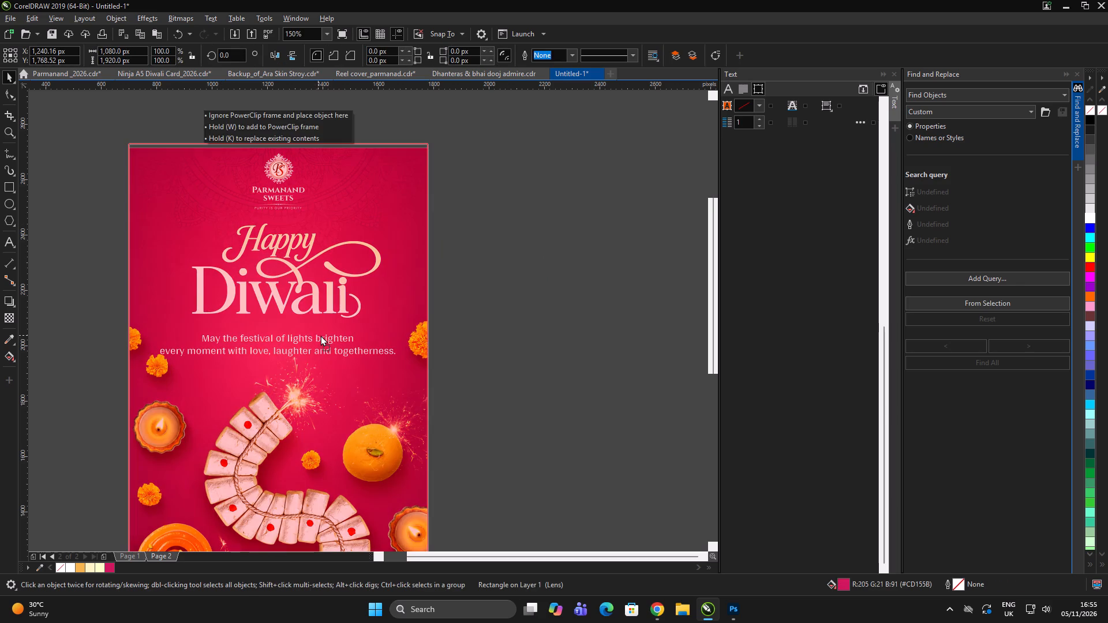
key("ctrl+z")
left_click(330, 339)
left_click_drag(523, 321, 0, 370)
key("shift+Home")
key("shift+Page_Up")
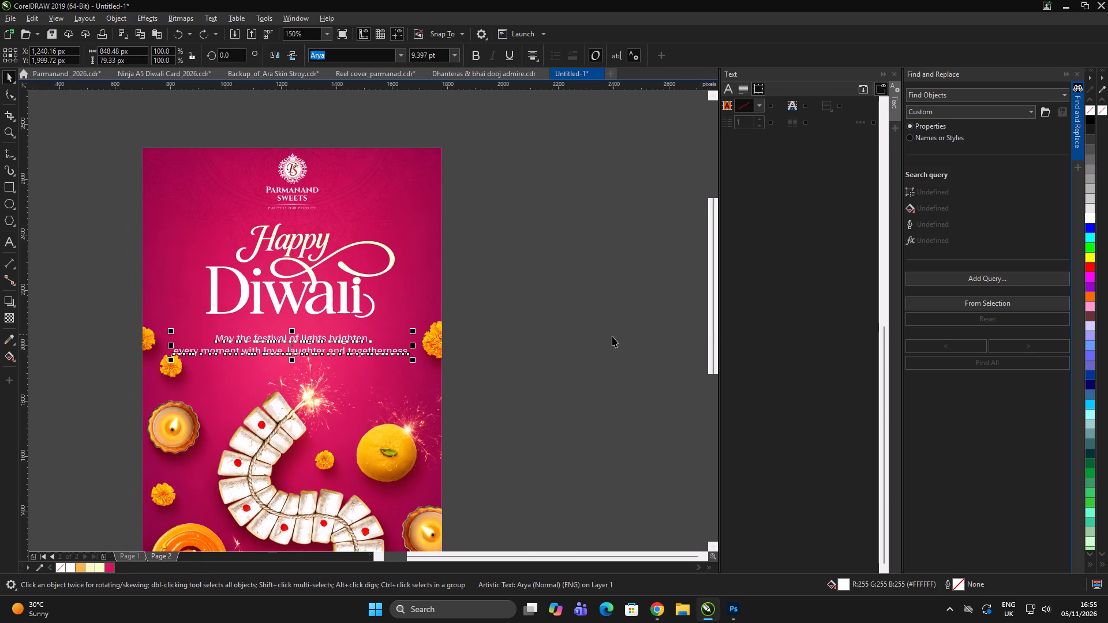
left_click_drag(366, 343, 369, 337)
left_click_drag(563, 221, 558, 218)
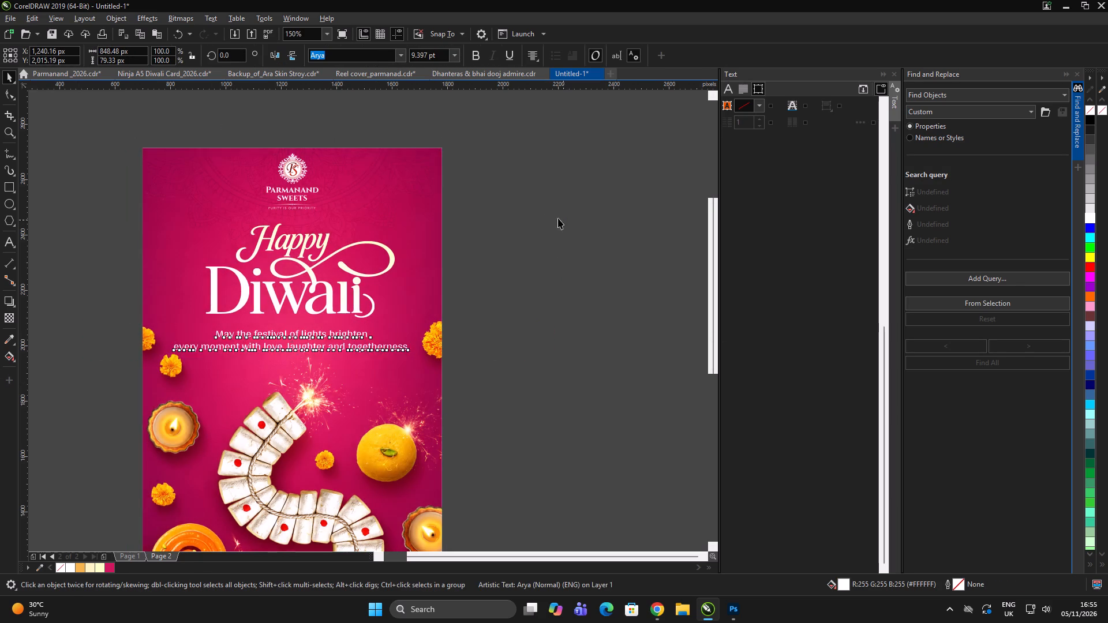
left_click_drag(558, 218, 556, 218)
Examine the whole Page 2 cover in a full-screen preview.
scroll(481, 222, "down", 2)
triple_click(531, 222)
double_click(533, 219)
key("z")
left_click_drag(293, 169, 500, 445)
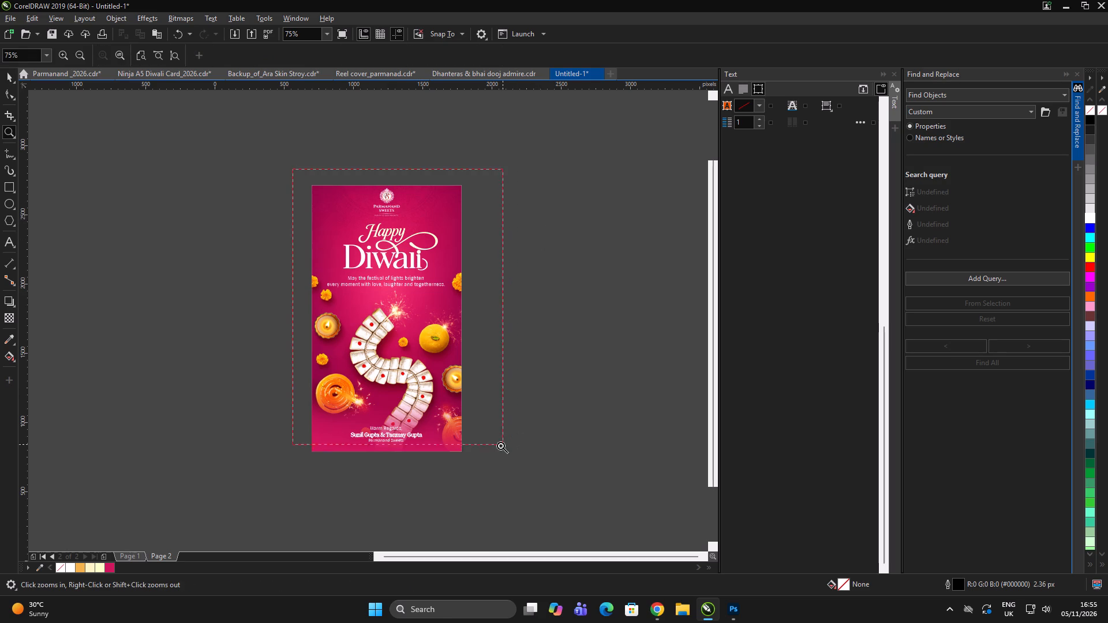
left_click_drag(500, 445, 492, 461)
key("F9")
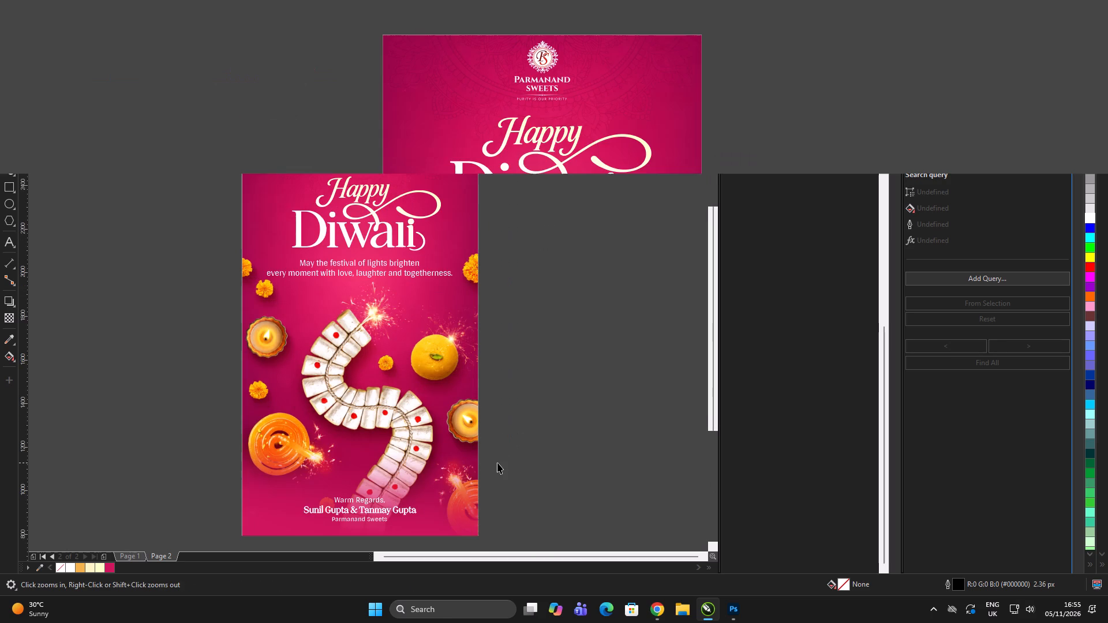
key("space")
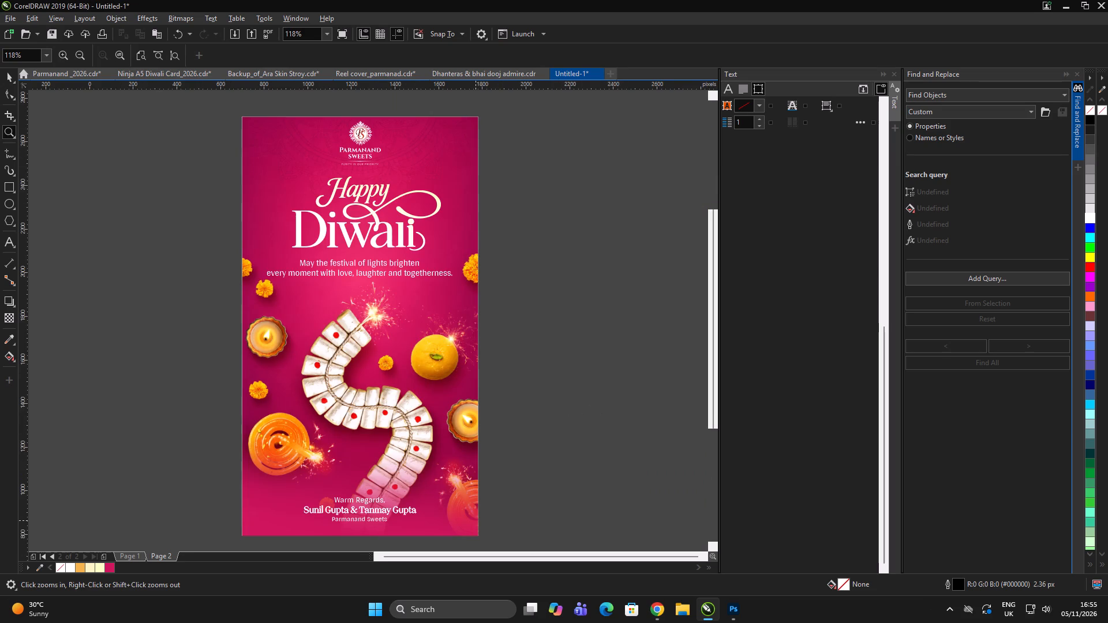
scroll(300, 249, "down", 2)
scroll(379, 292, "up", 2)
key("space")
scroll(354, 313, "down", 2)
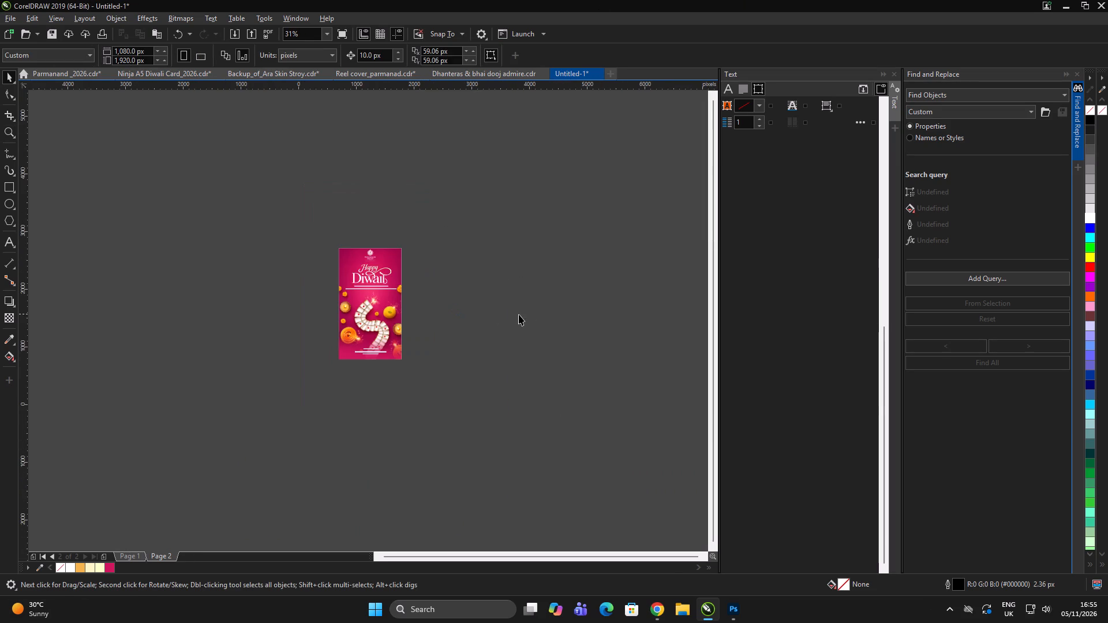
Group all the objects of the pink Page 2 cover.
left_click(529, 313)
left_click_drag(481, 175, 223, 430)
key("ctrl+g")
left_click(379, 411)
left_click_drag(380, 411, 373, 422)
Add a new blank page after Page 2.
left_click(103, 554)
double_click(427, 434)
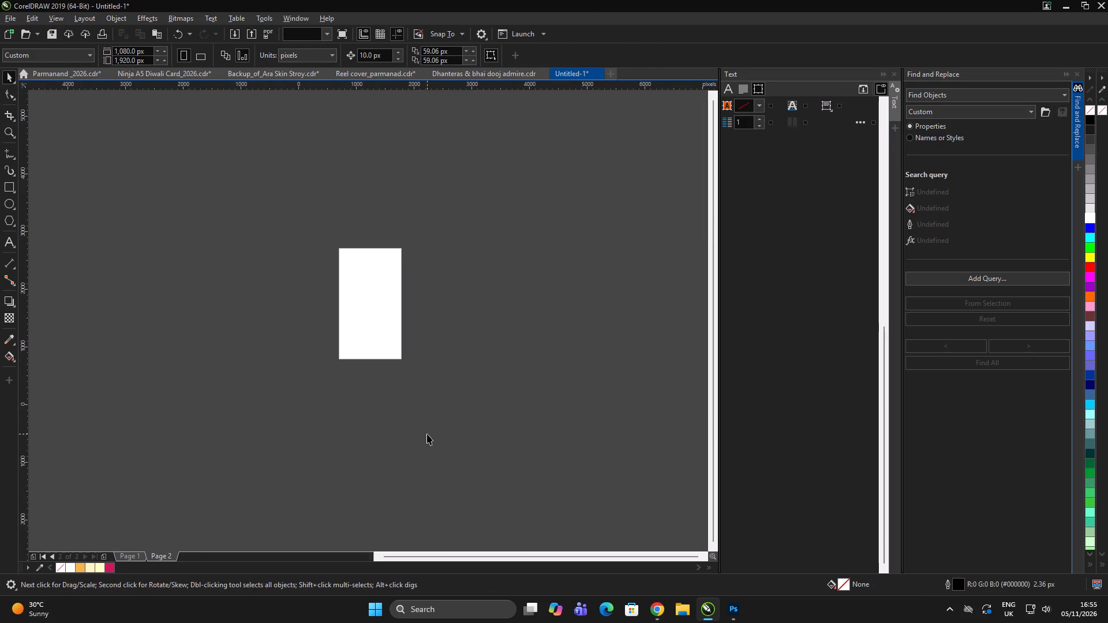
left_click(436, 419)
Import the Diwali Sweets and Sparklers image onto the blank Page 3.
key("ctrl+i")
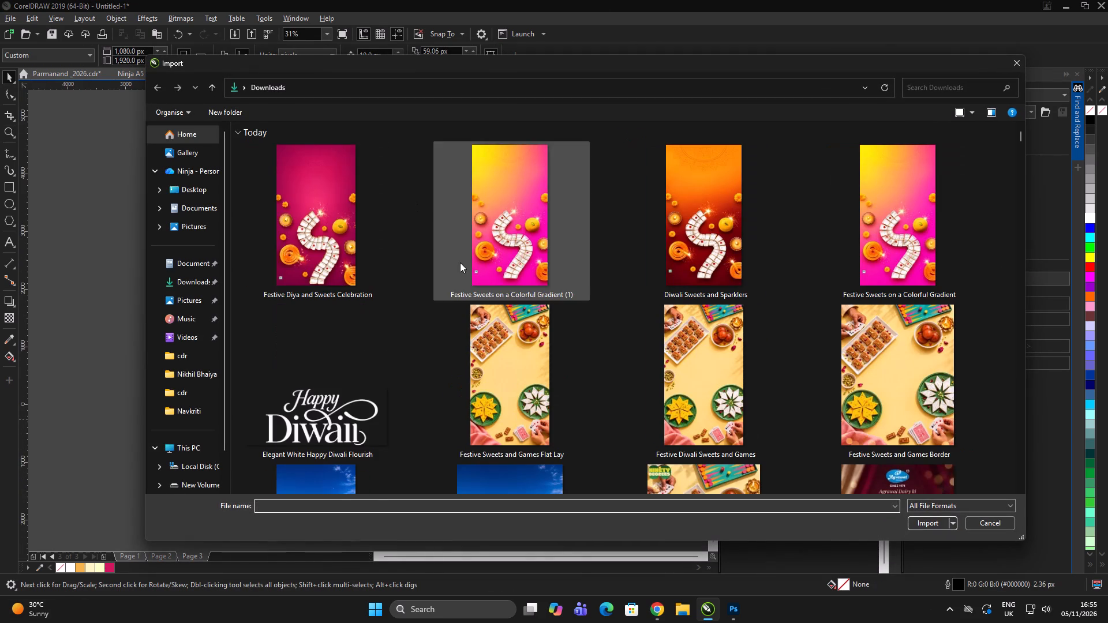
left_click(511, 235)
left_click(674, 203)
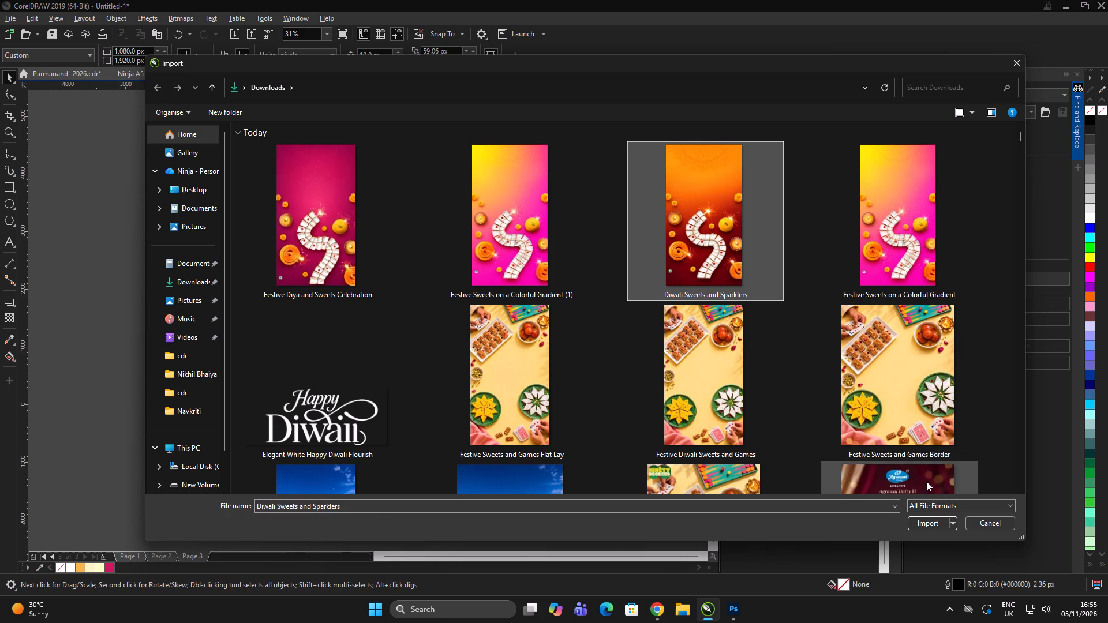
left_click(919, 525)
left_click_drag(362, 260, 427, 339)
left_click(439, 318)
Resize the imported orange background image to 1080 × 1920 px and centre it on the page.
scroll(405, 291, "up", 1)
left_click(383, 279)
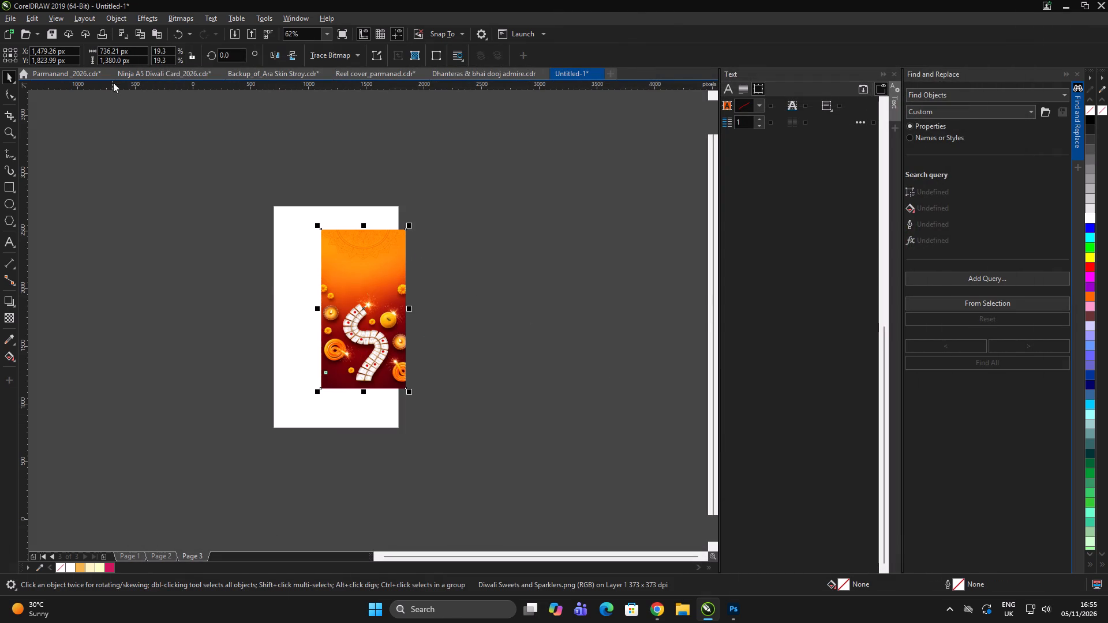
left_click(134, 48)
key("ctrl+a")
type("1080")
key("Tab")
type("13")
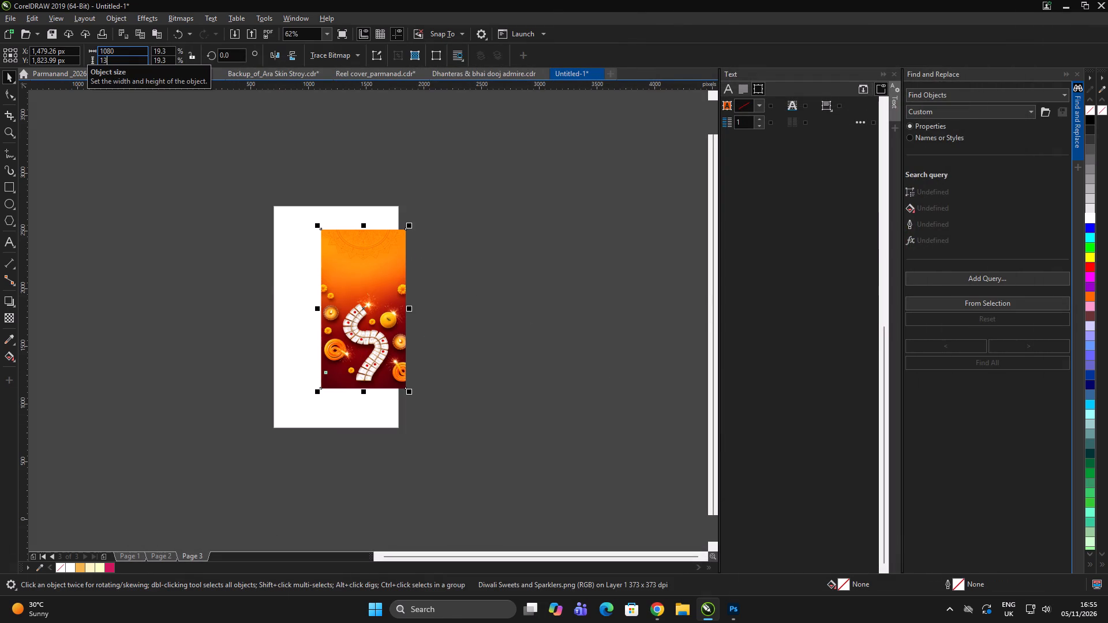
type("50")
key("BackSpace")
key("BackSpace")
key("BackSpace")
key("BackSpace")
type("1920")
key("Return")
key("p")
left_click(553, 276)
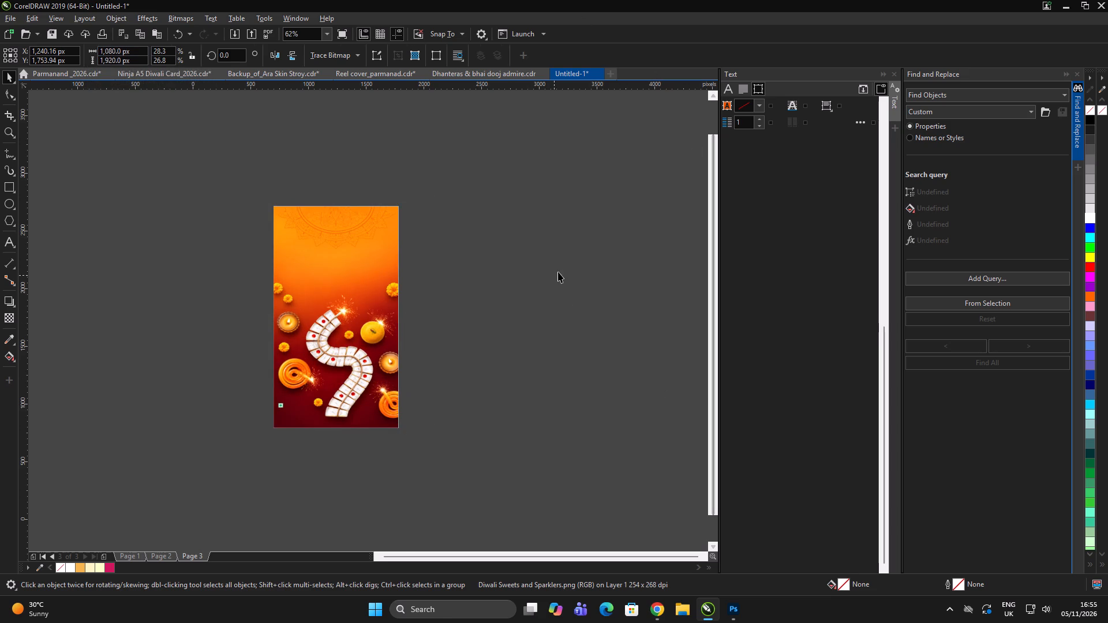
Ungroup the pink cover artwork on Page 2.
triple_click(558, 272)
key("Page_Up")
left_click(551, 253)
left_click_drag(524, 152, 227, 303)
left_click(348, 254)
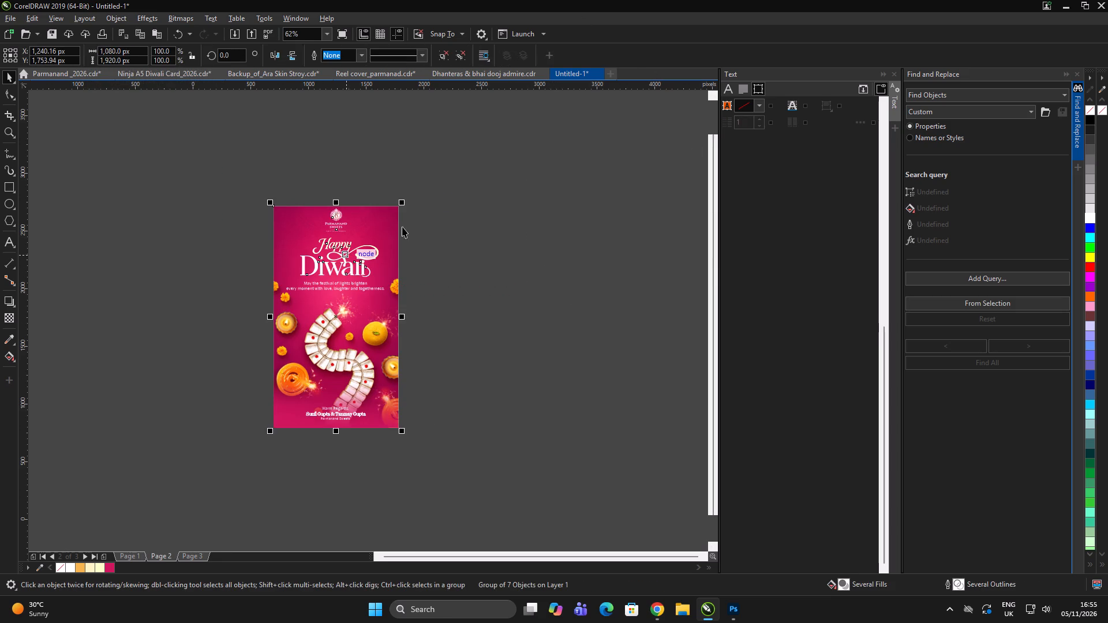
key("ctrl+u")
Copy the logo, Happy Diwali heading and greeting text from Page 2 and paste them onto the orange Page 3 cover.
left_click(471, 183, "ctrl")
left_click_drag(474, 160, 199, 298)
key("ctrl+c")
left_click(543, 280)
left_click_drag(542, 280, 535, 301)
left_click(194, 557)
left_click(508, 461)
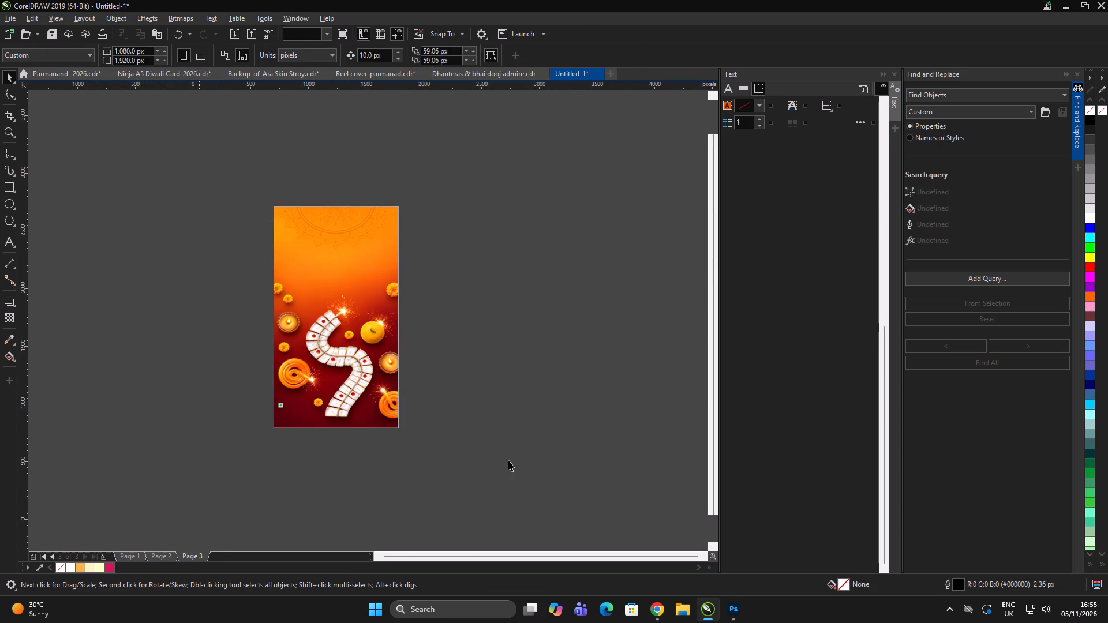
key("ctrl+v")
scroll(356, 247, "up", 2)
scroll(343, 235, "down", 1)
triple_click(533, 223)
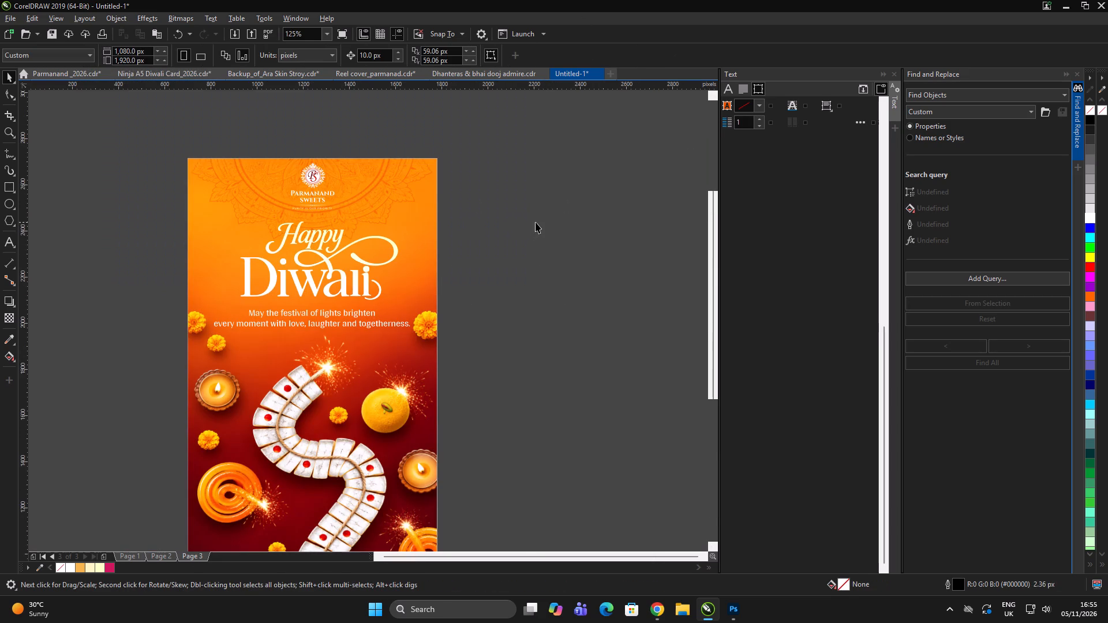
double_click(534, 222)
double_click(543, 209)
double_click(537, 254)
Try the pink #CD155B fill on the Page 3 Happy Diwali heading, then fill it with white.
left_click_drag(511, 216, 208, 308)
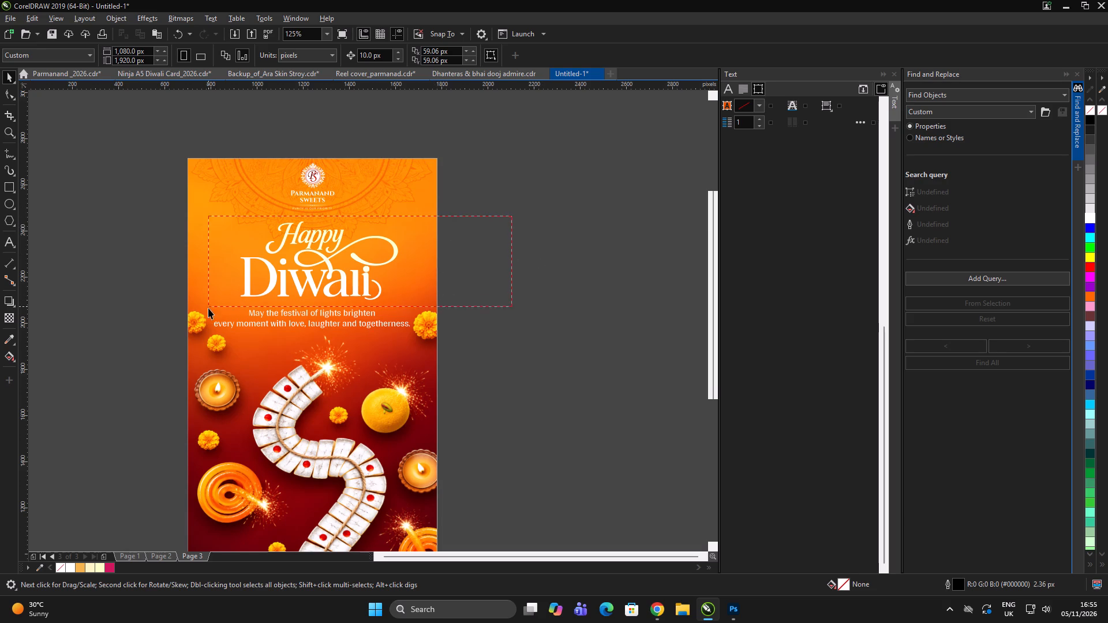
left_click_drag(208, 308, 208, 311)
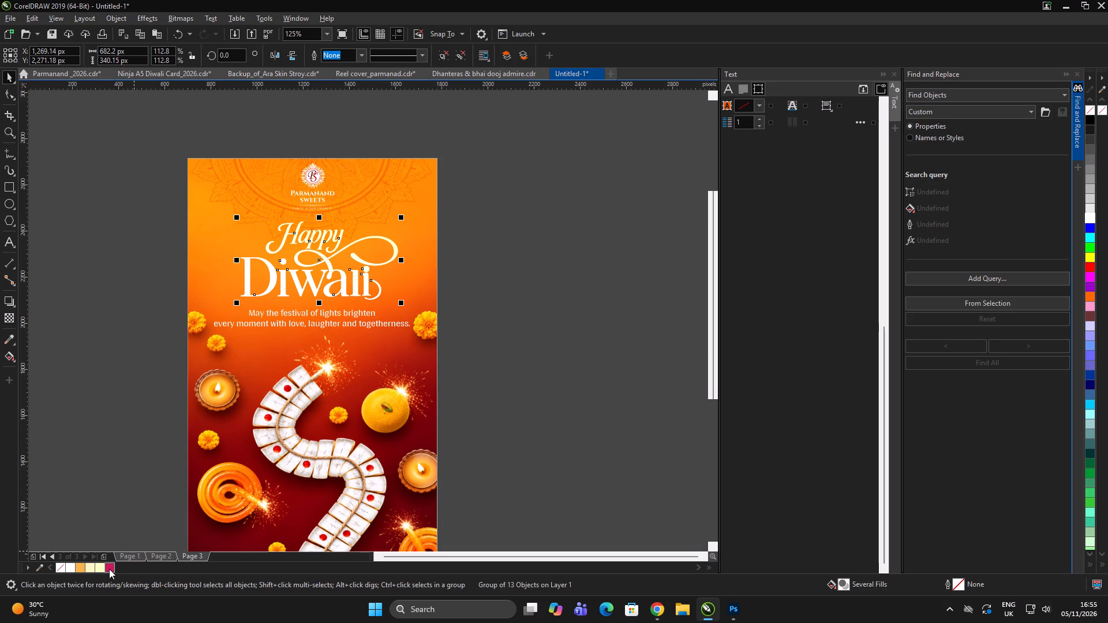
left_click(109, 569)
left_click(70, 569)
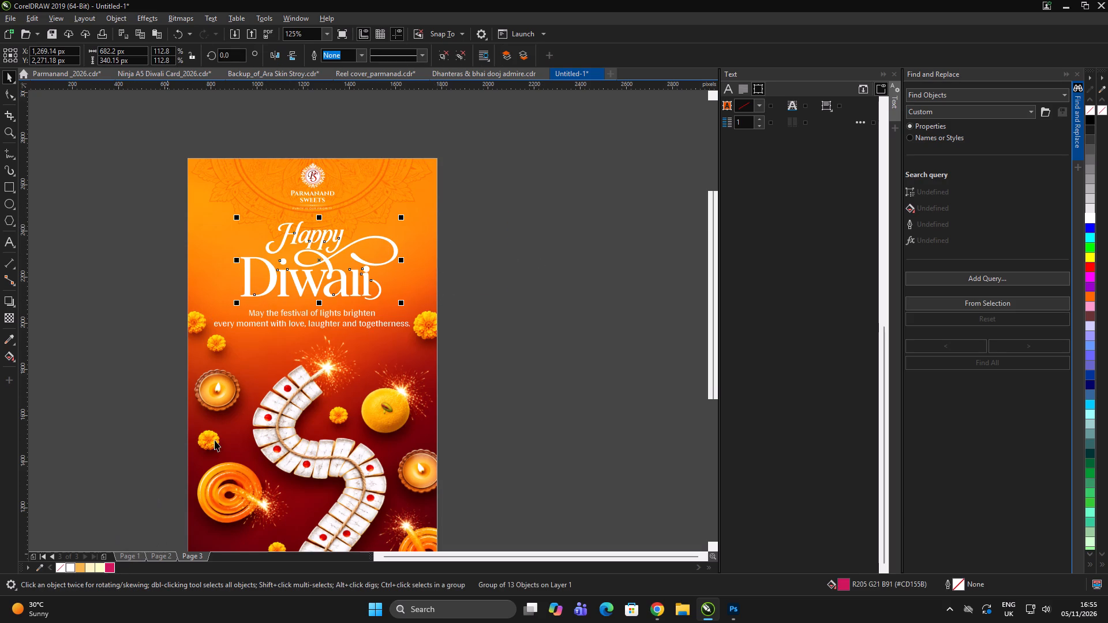
Examine how the white heading and two-line greeting text read against the orange background.
double_click(557, 281)
left_click(376, 323)
scroll(345, 241, "up", 1)
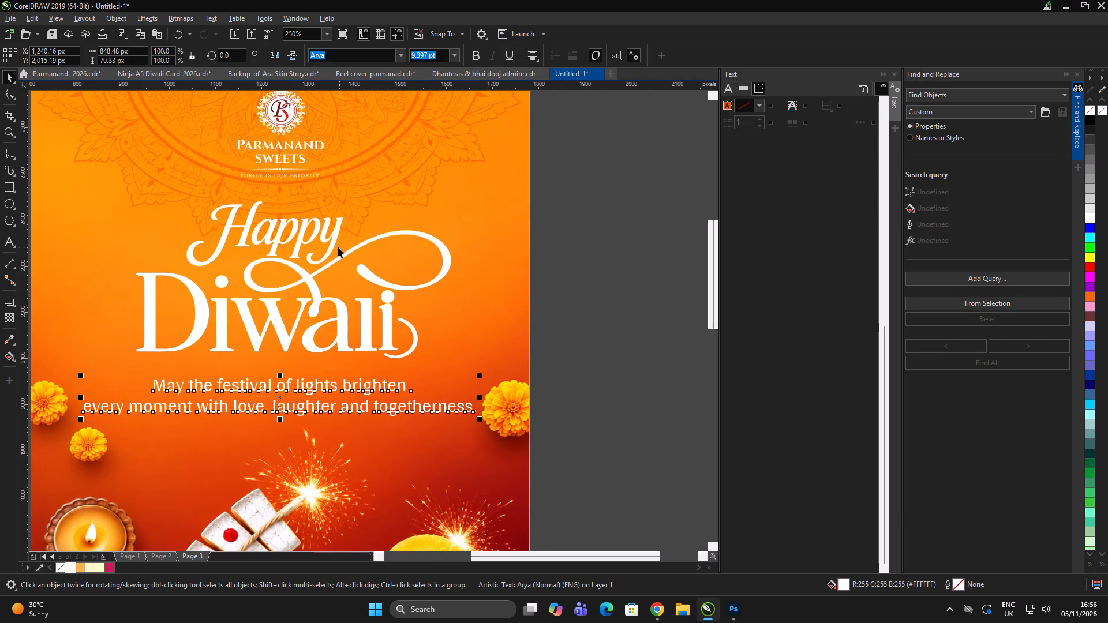
left_click(335, 243)
scroll(496, 306, "down", 1)
double_click(584, 288)
double_click(589, 289)
scroll(406, 241, "down", 1)
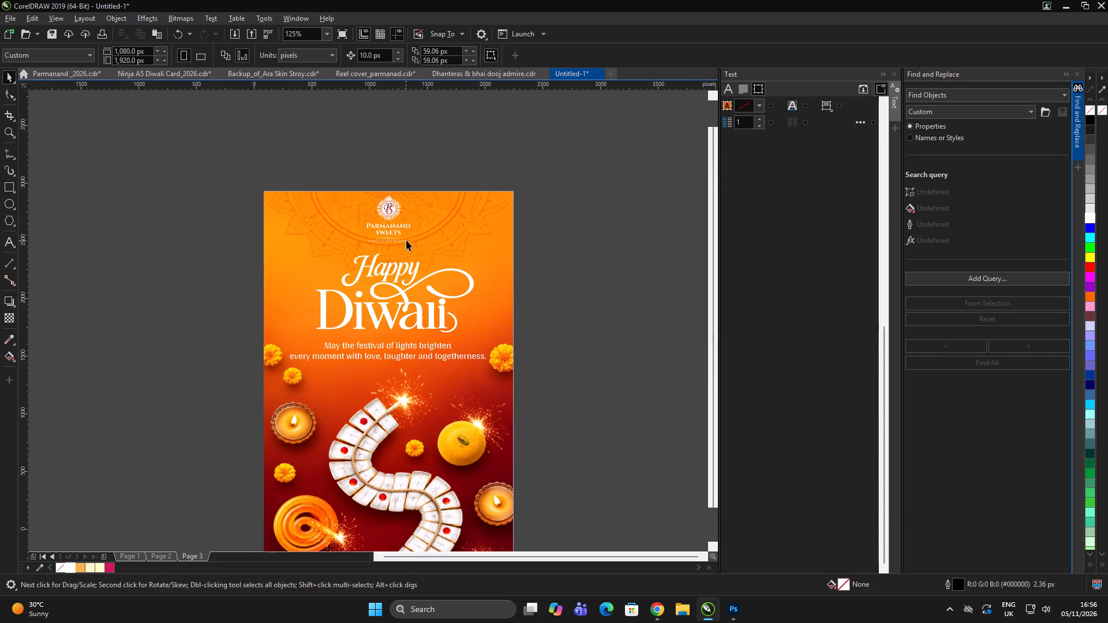
scroll(432, 296, "up", 1)
left_click(427, 300)
scroll(451, 301, "up", 1)
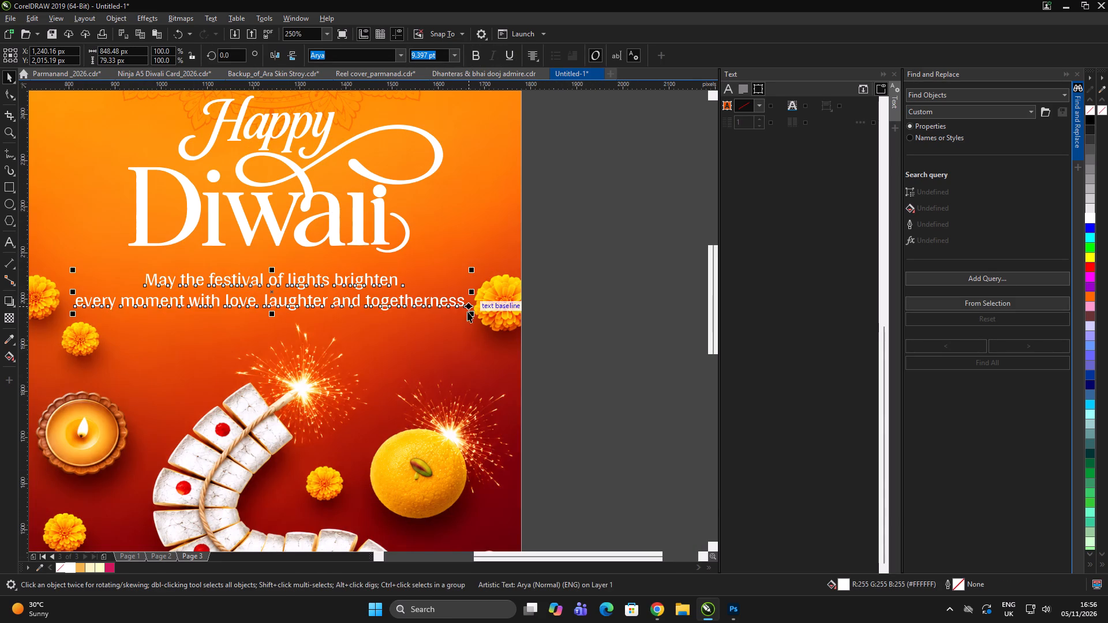
left_click(470, 314)
scroll(403, 292, "down", 1)
triple_click(513, 275)
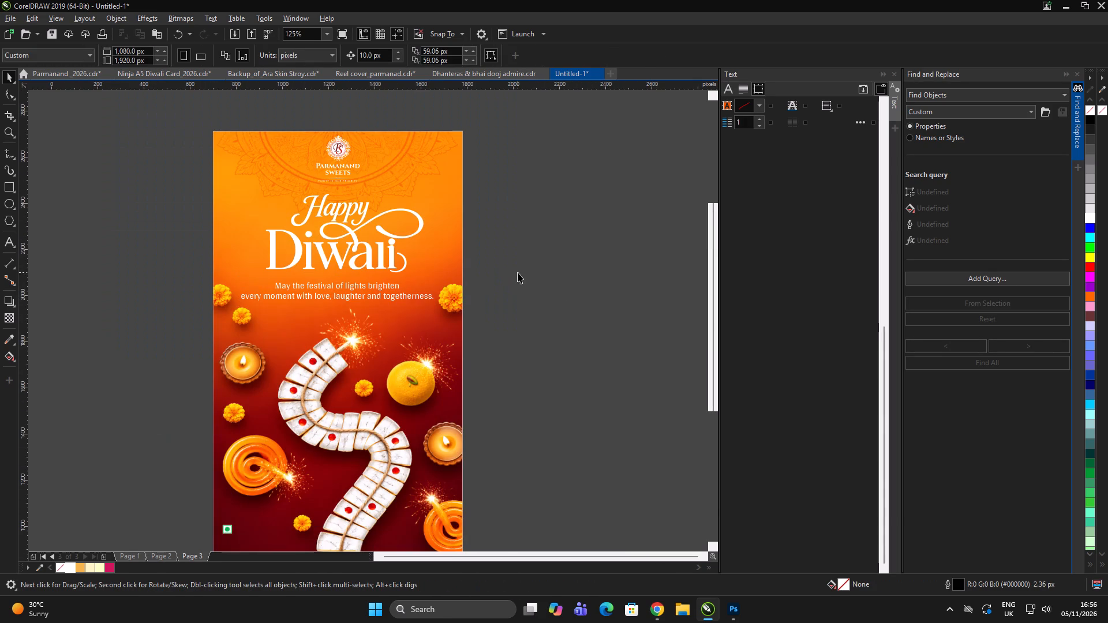
double_click(518, 272)
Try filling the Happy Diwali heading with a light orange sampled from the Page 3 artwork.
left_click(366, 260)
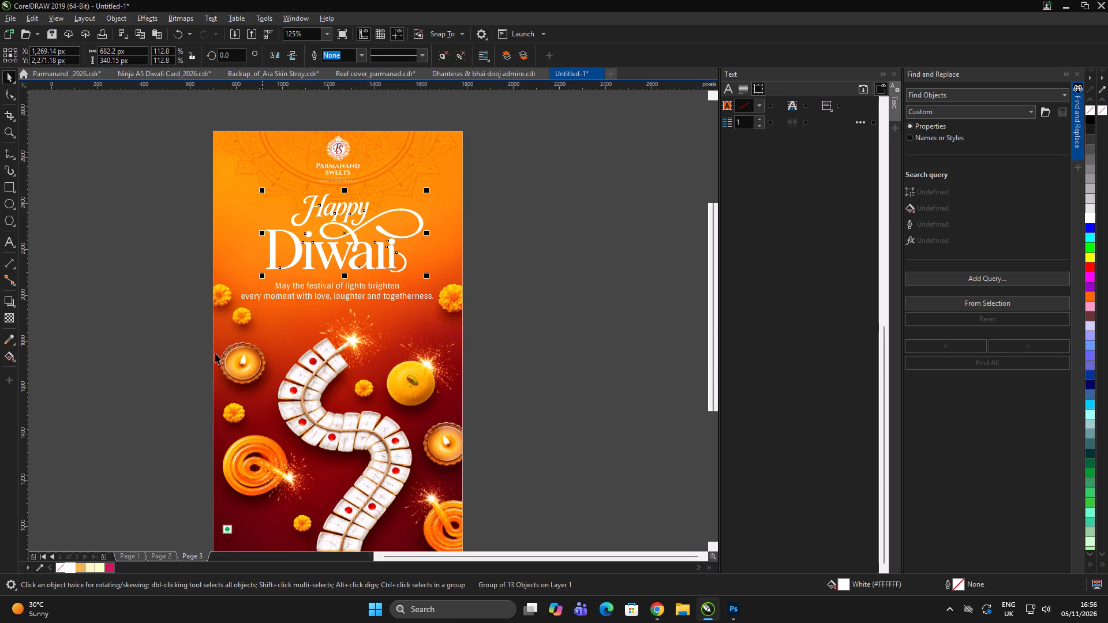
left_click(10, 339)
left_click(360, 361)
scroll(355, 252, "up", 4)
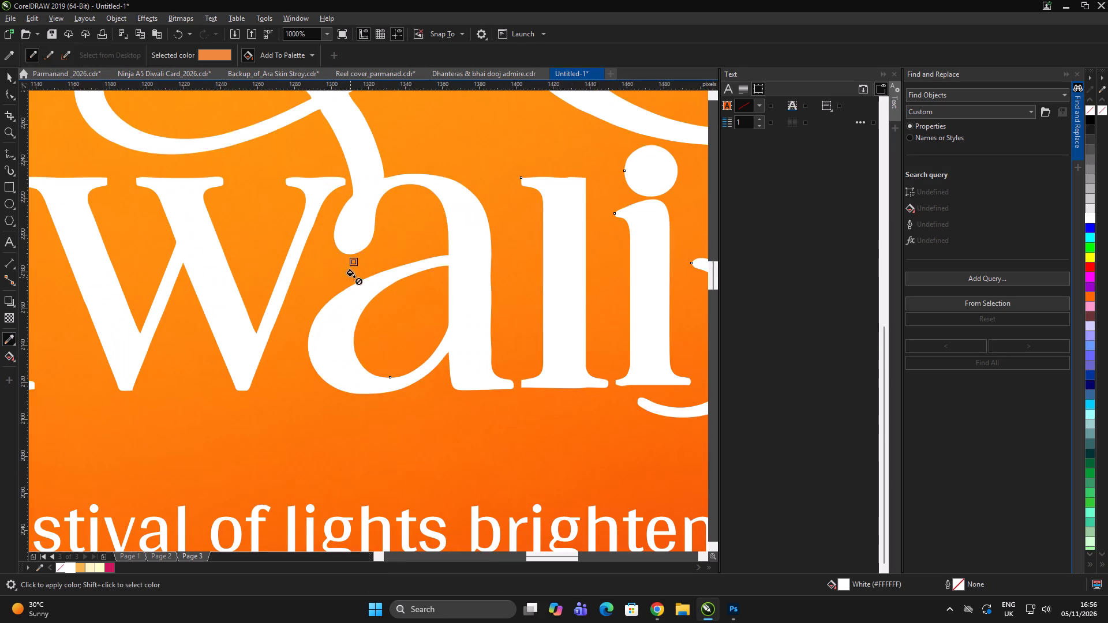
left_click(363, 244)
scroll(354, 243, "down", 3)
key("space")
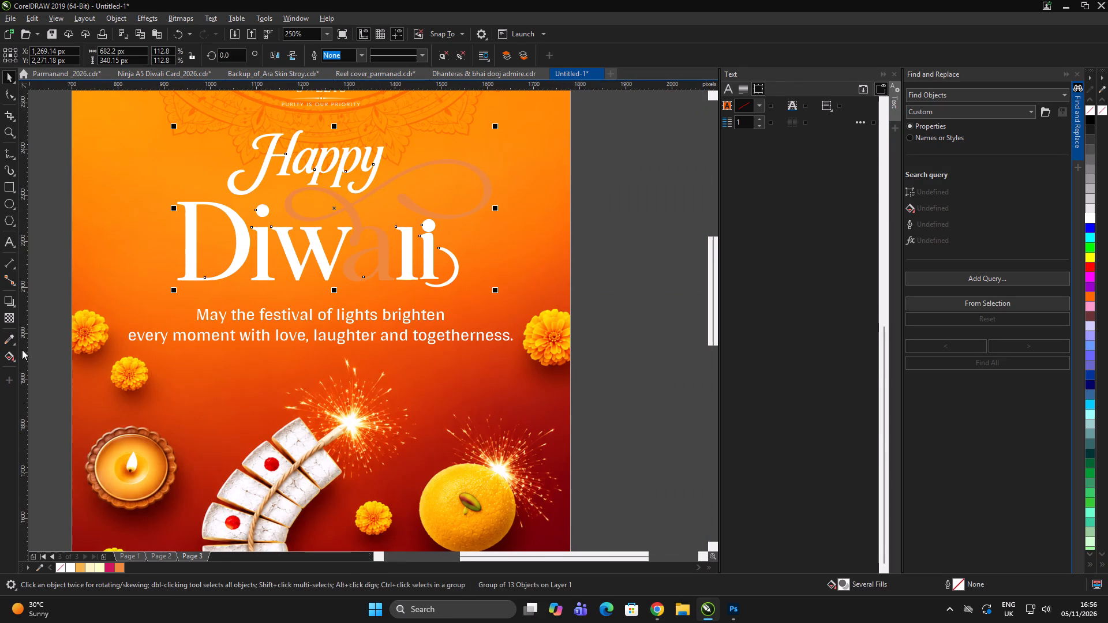
Fill the whole Happy Diwali heading with the dark red #A41307 sampled from the background image.
left_click(8, 340)
left_click(401, 494)
scroll(327, 257, "up", 3)
left_click(318, 288)
scroll(323, 292, "down", 3)
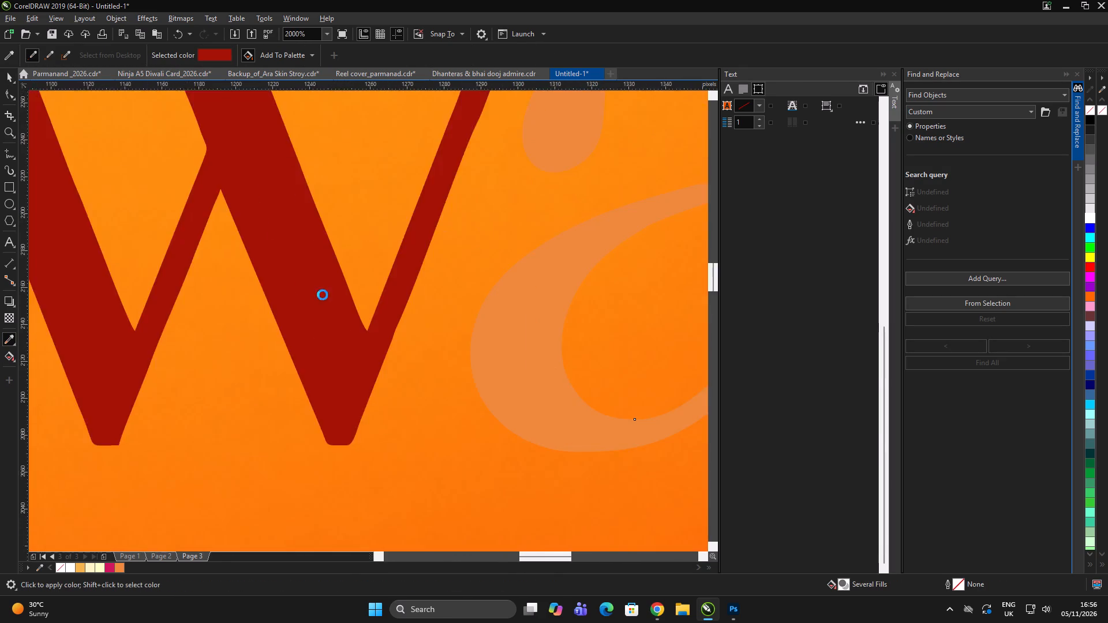
key("space")
left_click(326, 301)
scroll(349, 307, "down", 3)
key("ctrl+r")
double_click(602, 299)
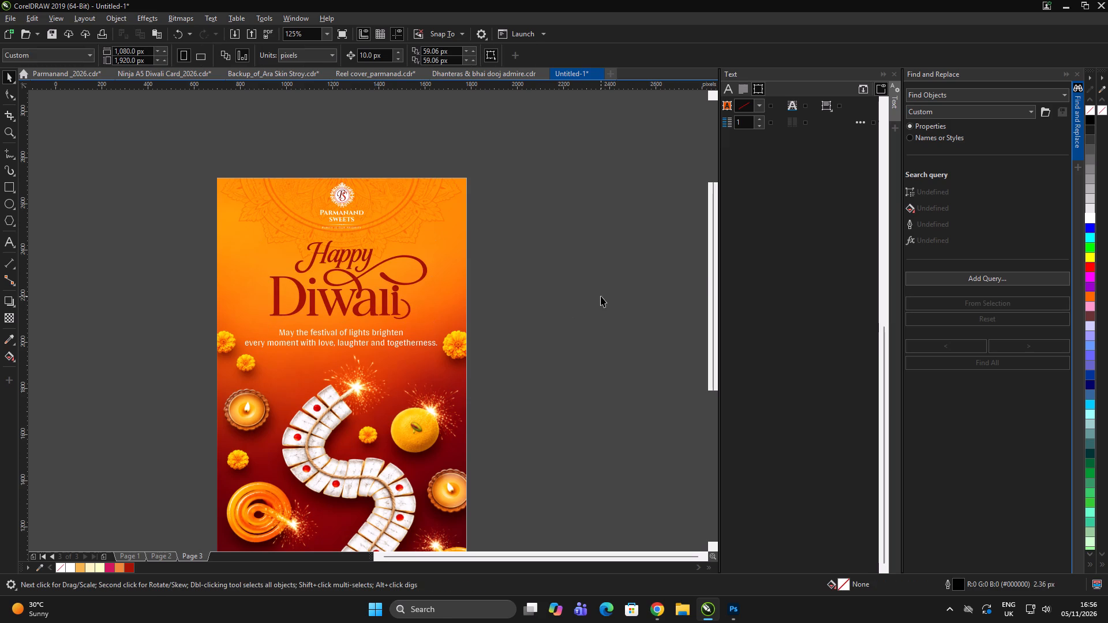
double_click(601, 296)
Darken the Happy Diwali heading's uniform fill to deep maroon #570D06.
scroll(395, 290, "up", 1)
left_click_drag(576, 170, 80, 361)
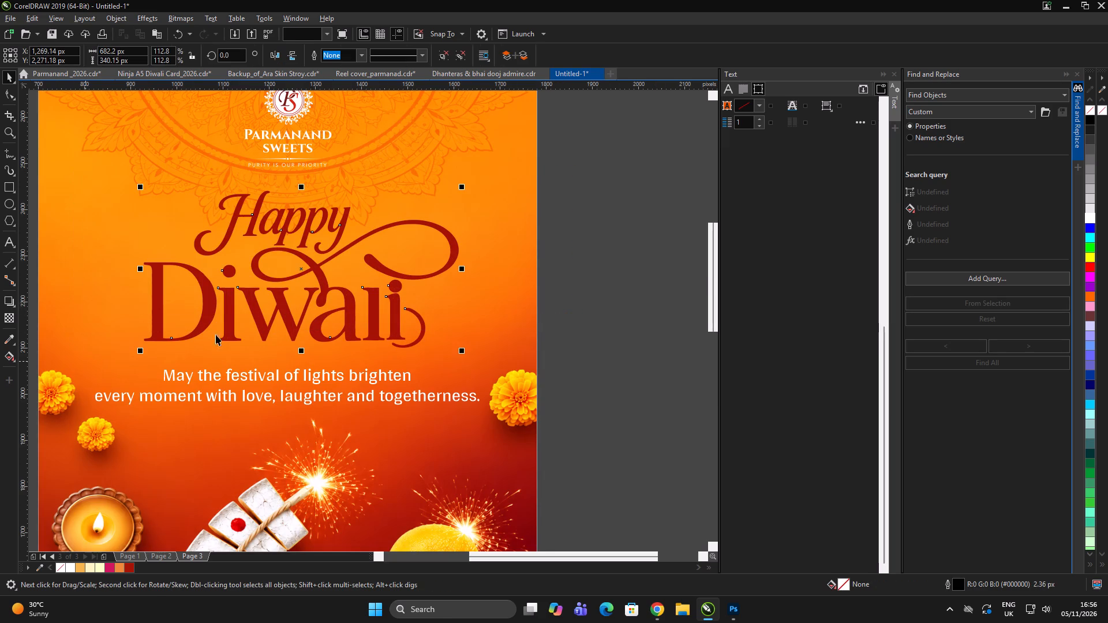
key("ctrl+g")
triple_click(845, 586)
double_click(845, 585)
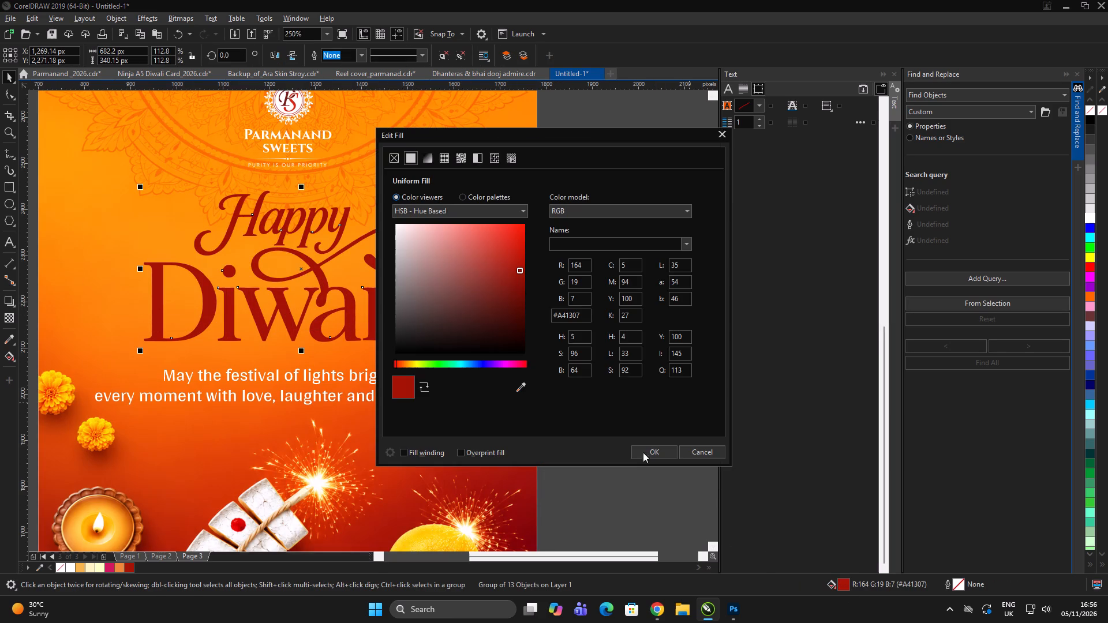
left_click_drag(519, 271, 510, 259)
left_click_drag(515, 267, 516, 288)
left_click_drag(516, 288, 517, 296)
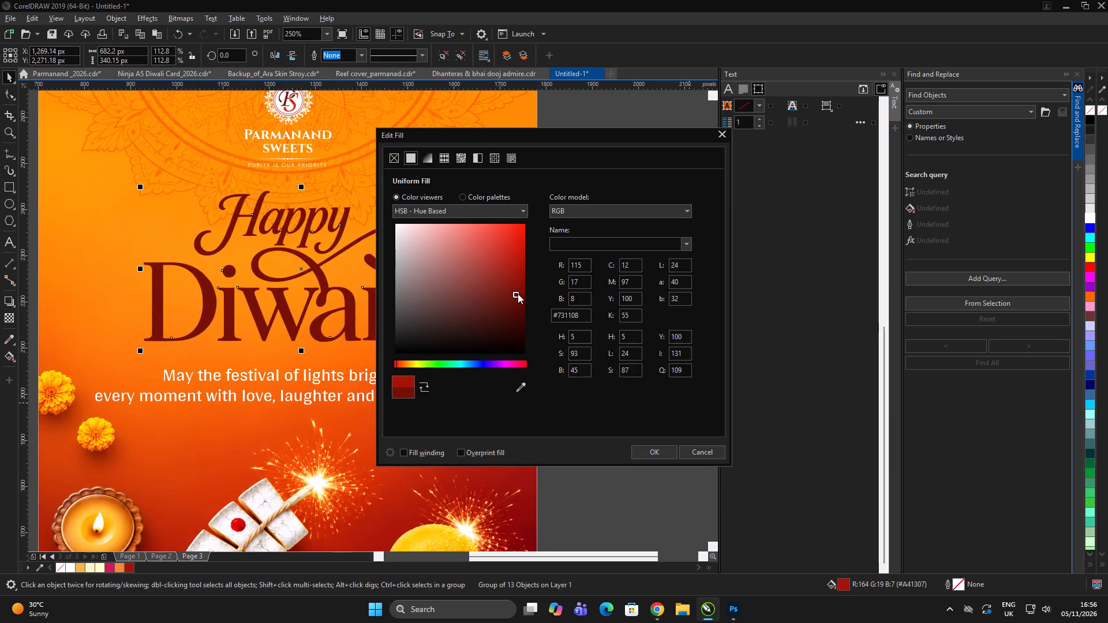
left_click_drag(518, 292, 518, 303)
left_click(518, 302)
left_click(655, 454)
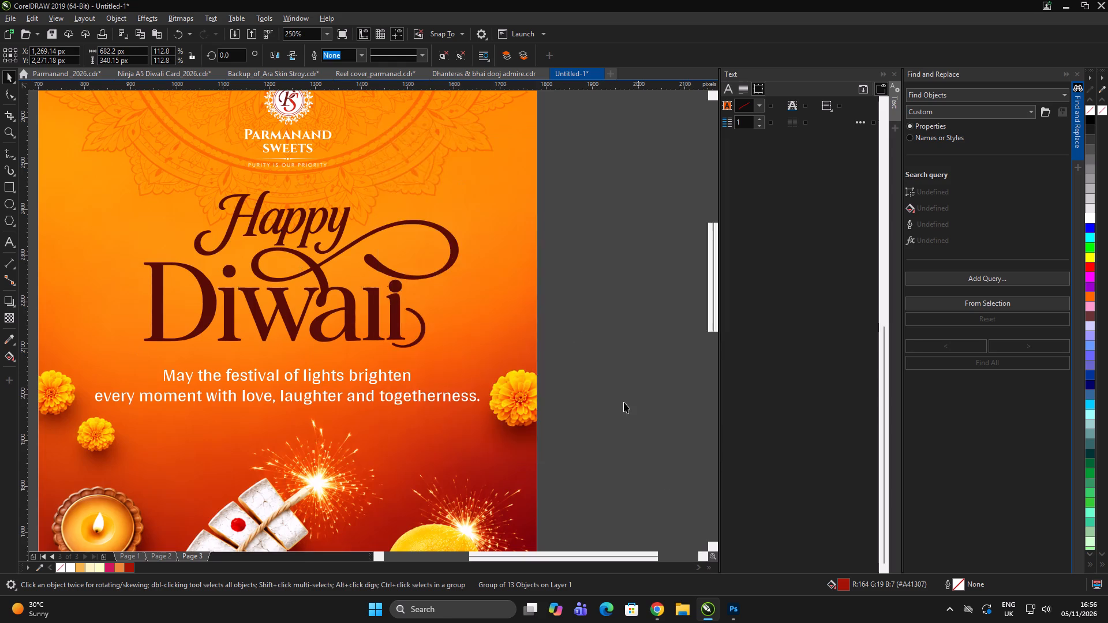
Examine the maroon heading, greeting text and whole Page 3 cover, including in a full-screen preview.
scroll(484, 258, "down", 3)
left_click(537, 241)
left_click(544, 242)
left_click(548, 242)
scroll(495, 258, "up", 2)
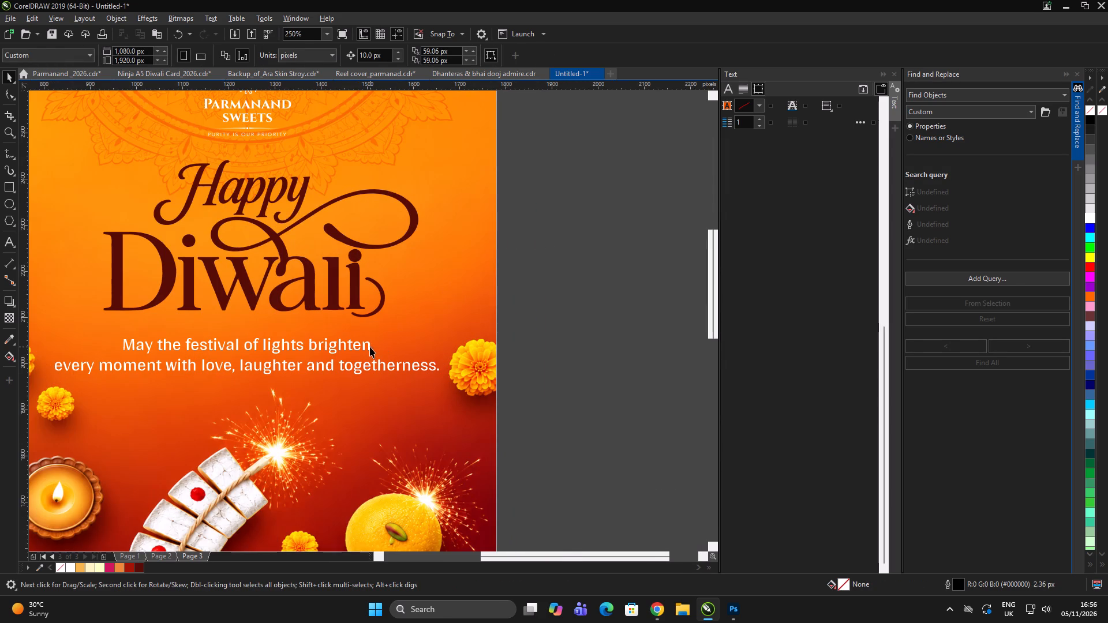
left_click(370, 347)
scroll(400, 321, "down", 1)
left_click(581, 296)
left_click(586, 295)
scroll(451, 213, "down", 1)
left_click(493, 199)
left_click_drag(493, 199, 484, 200)
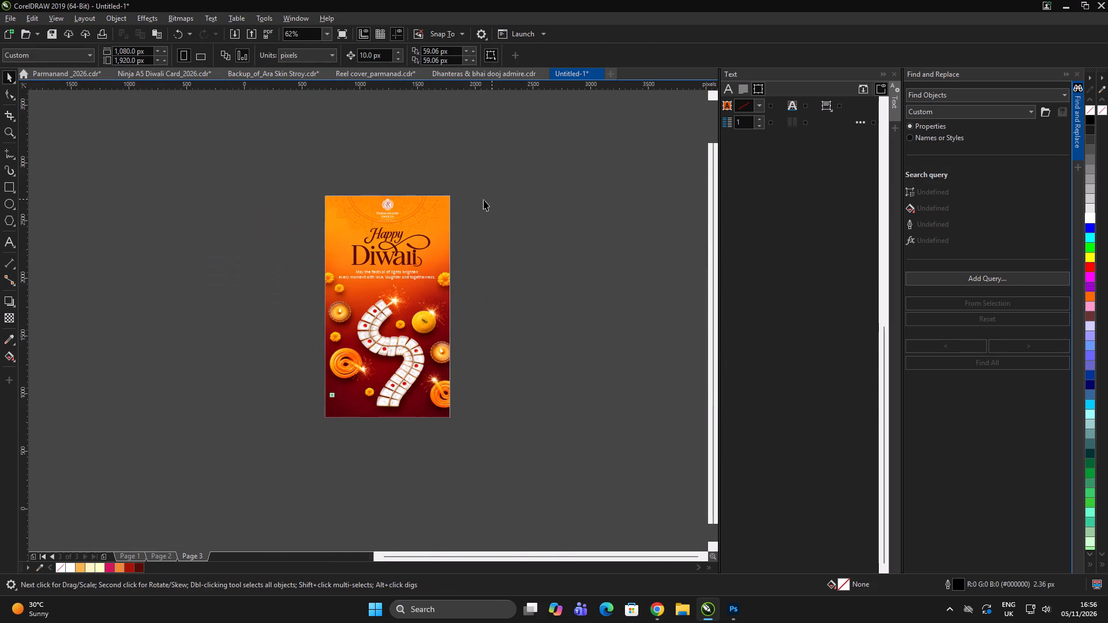
left_click_drag(484, 200, 488, 200)
key("z")
left_click_drag(315, 195, 463, 423)
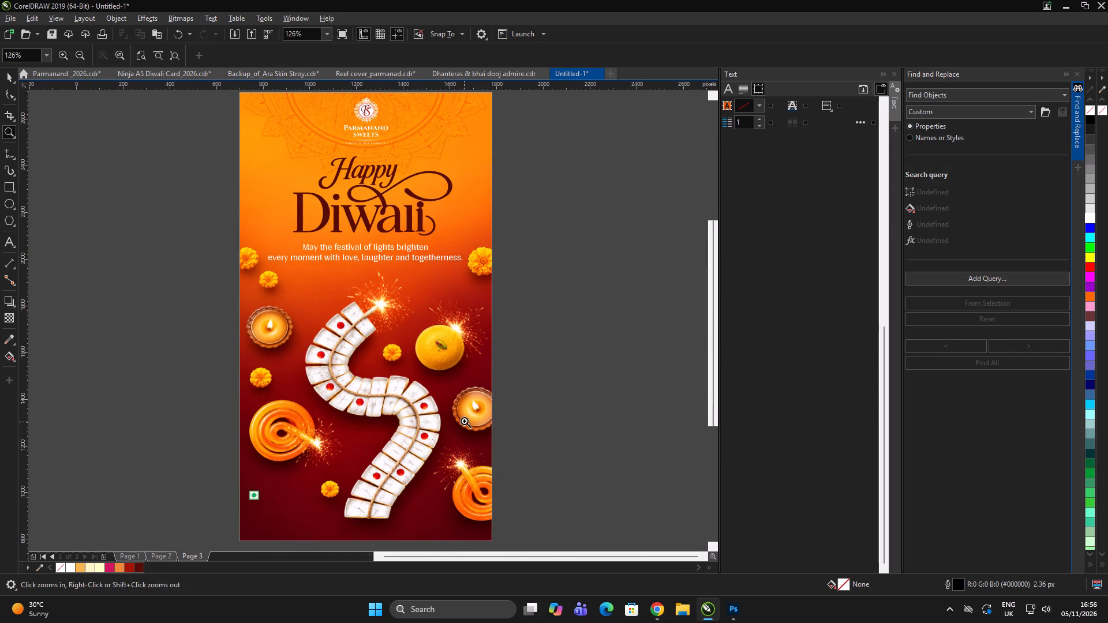
key("F9")
key("F9")
Add a flat-bottom preset drop shadow to the Happy Diwali heading, offset about 6 px right and 7 px down.
key("space")
left_click(398, 217)
scroll(396, 192, "up", 1)
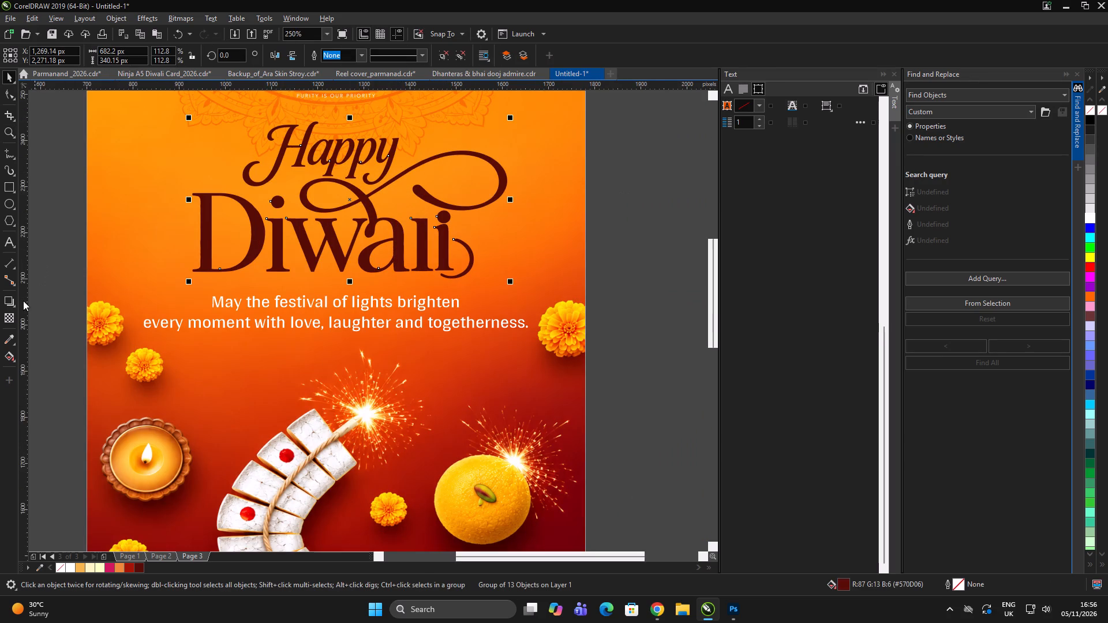
left_click(11, 303)
left_click_drag(351, 196, 357, 196)
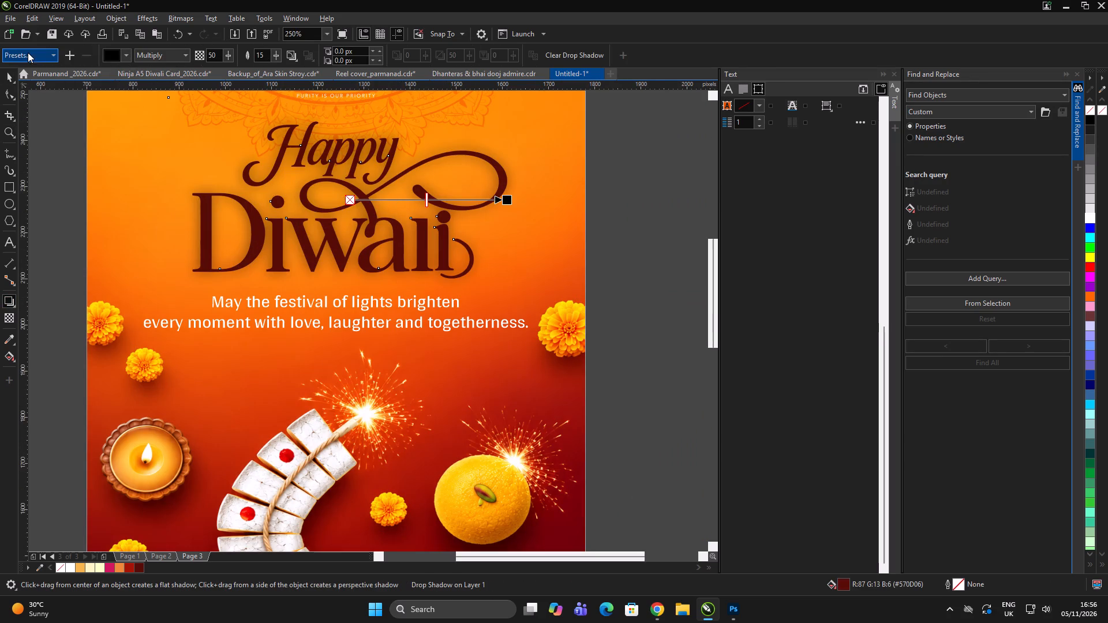
left_click(28, 52)
left_click(29, 78)
left_click_drag(537, 371, 474, 316)
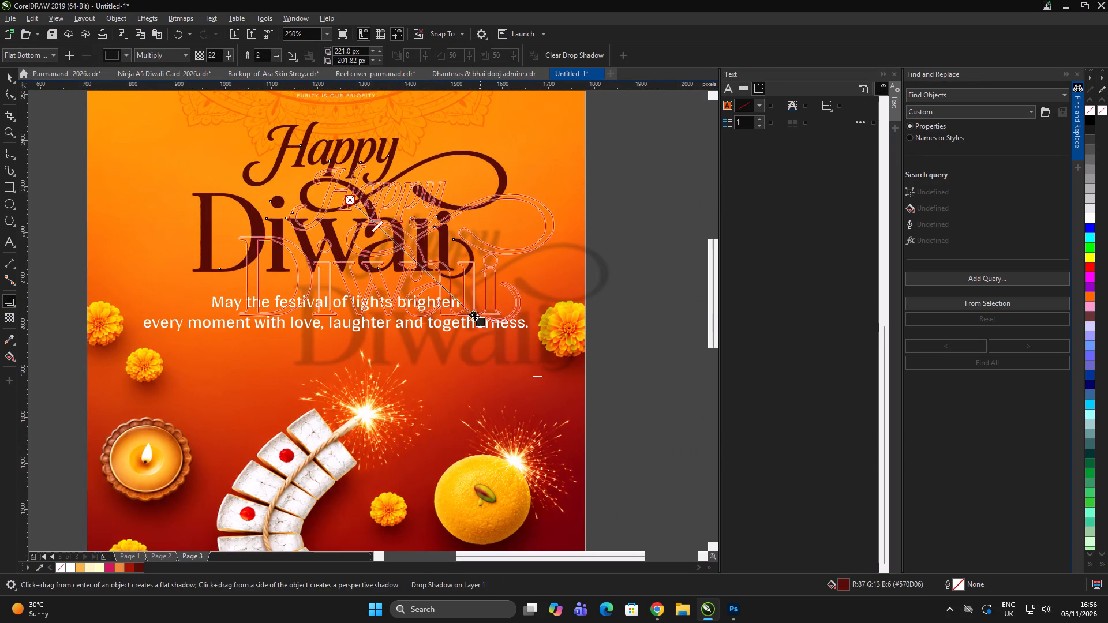
left_click_drag(474, 316, 420, 282)
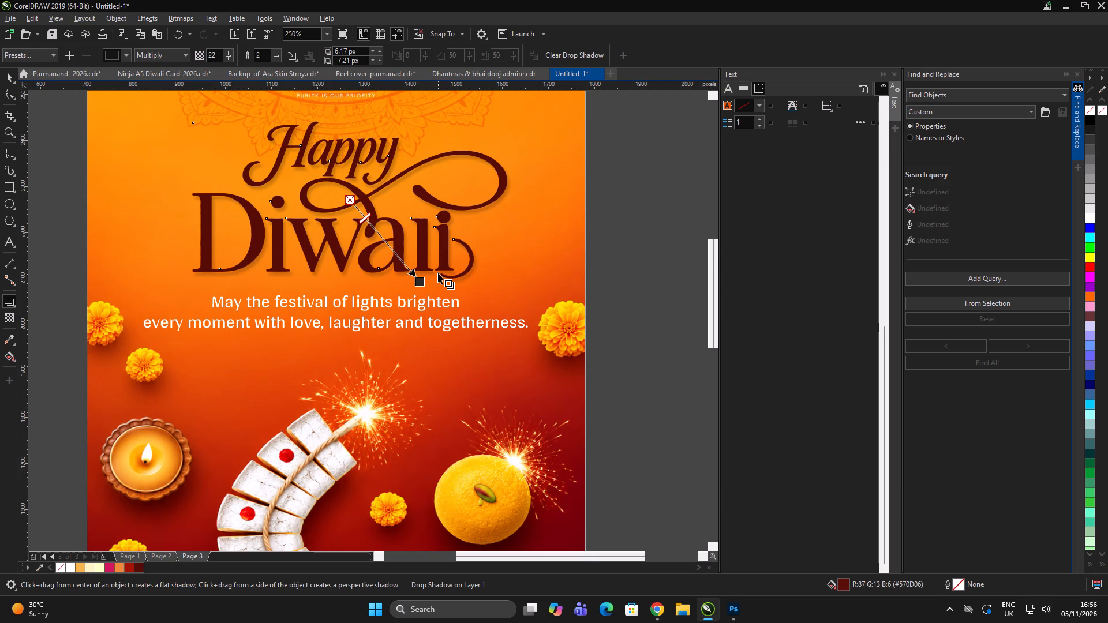
scroll(419, 284, "down", 1)
key("space")
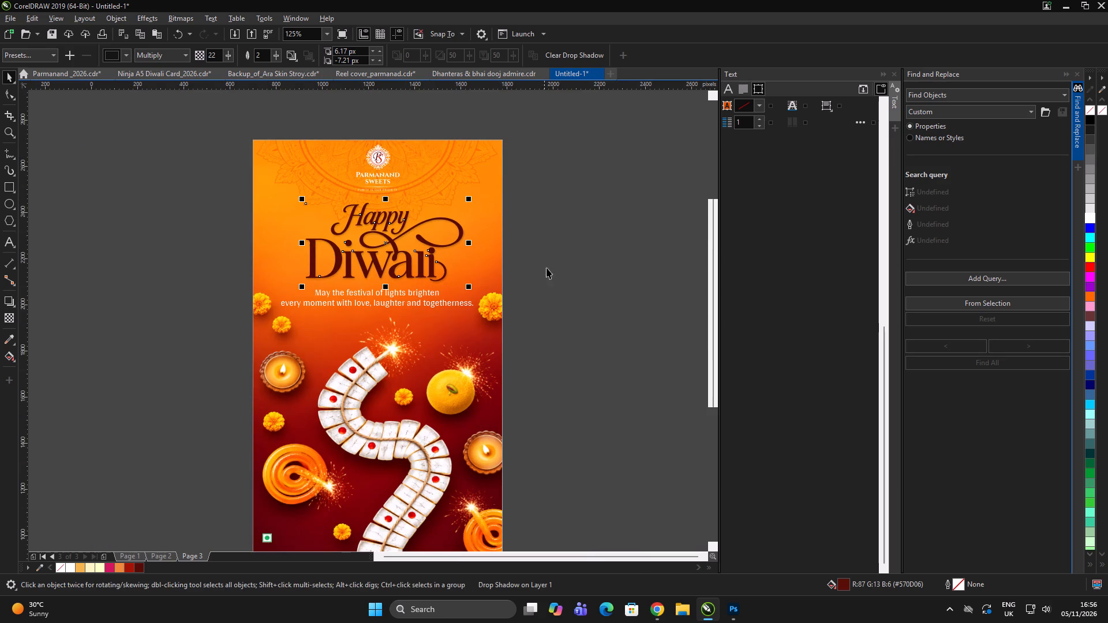
Examine the whole orange Page 3 cover with the shadowed heading, both close up and from a distance.
left_click(563, 262)
left_click(567, 261)
scroll(431, 234, "down", 1)
left_click(497, 230)
left_click(502, 230)
scroll(433, 246, "up", 1)
double_click(580, 253)
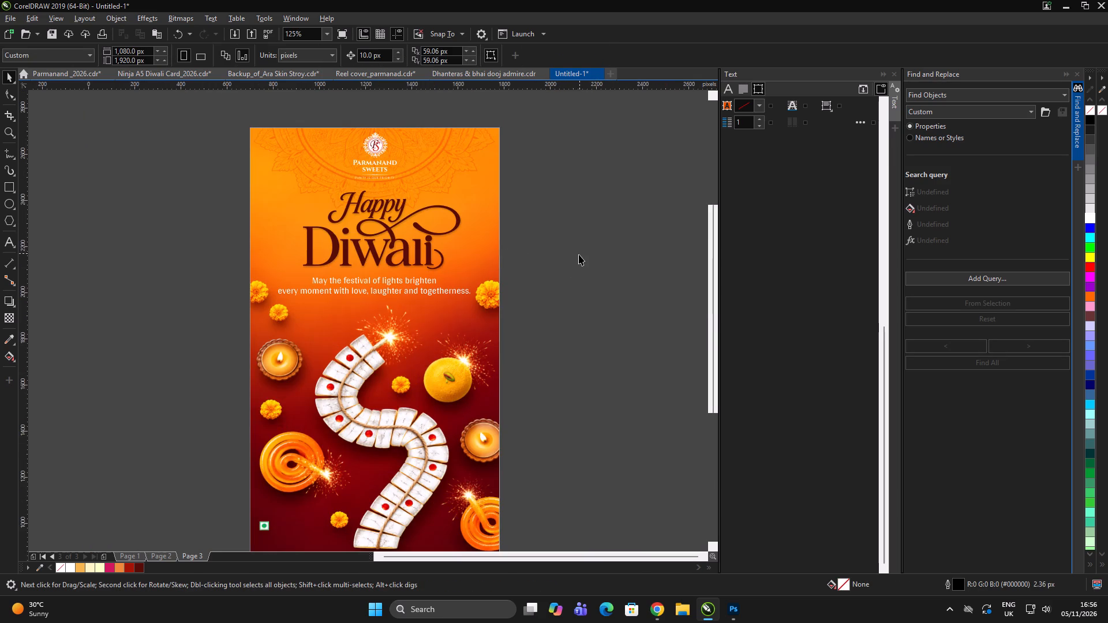
left_click(598, 335)
scroll(438, 276, "down", 2)
double_click(529, 296)
Go back to the pink cover on Page 2.
left_click(165, 550)
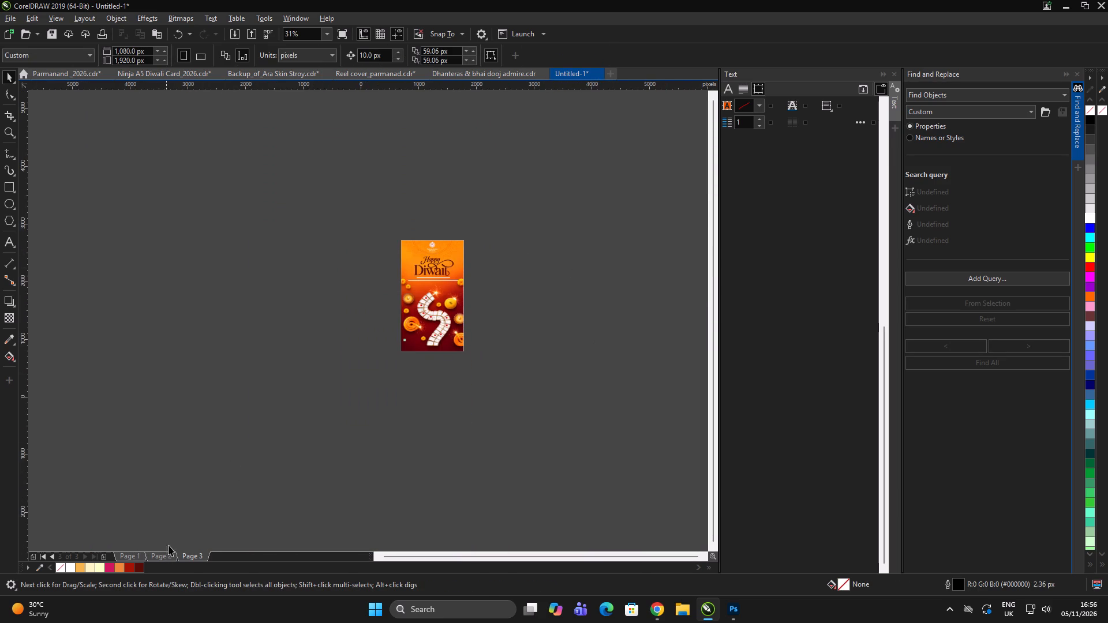